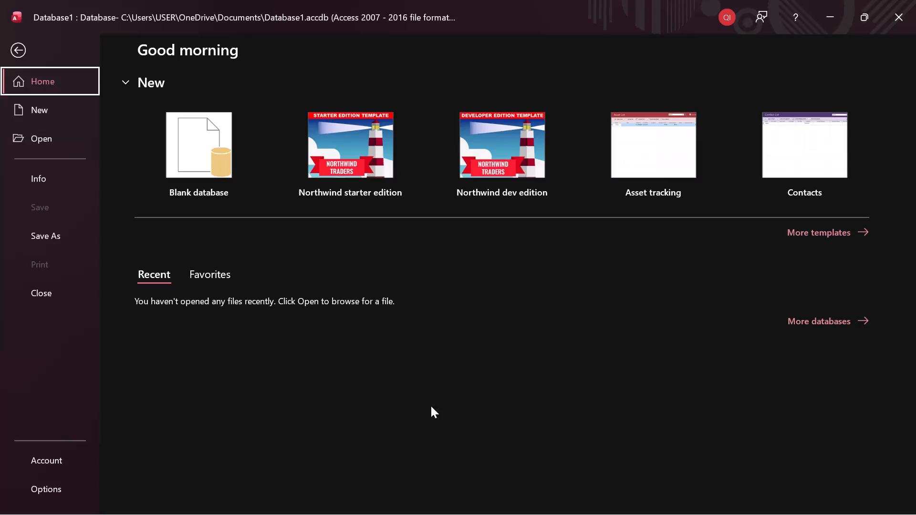
Create a blank database with the file name School_Exam_QM.accdb.
left_click(191, 177)
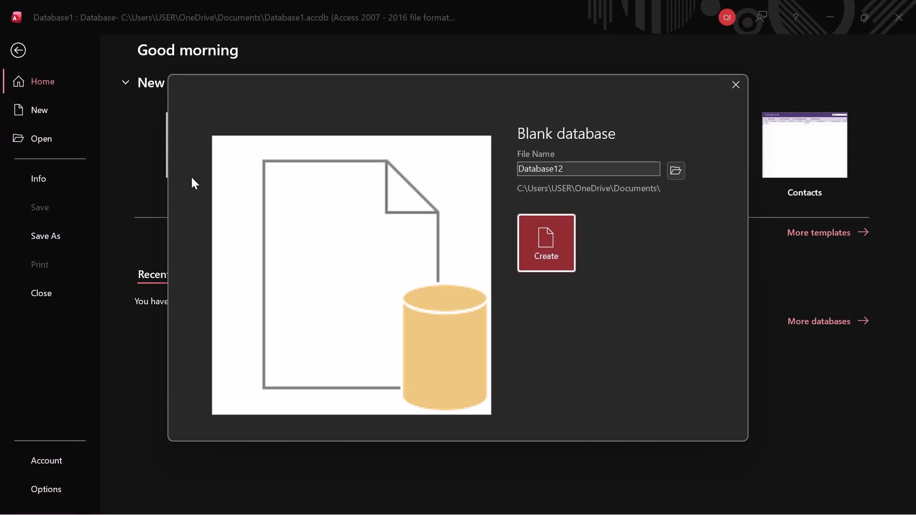
left_click(587, 163)
key("BackSpace")
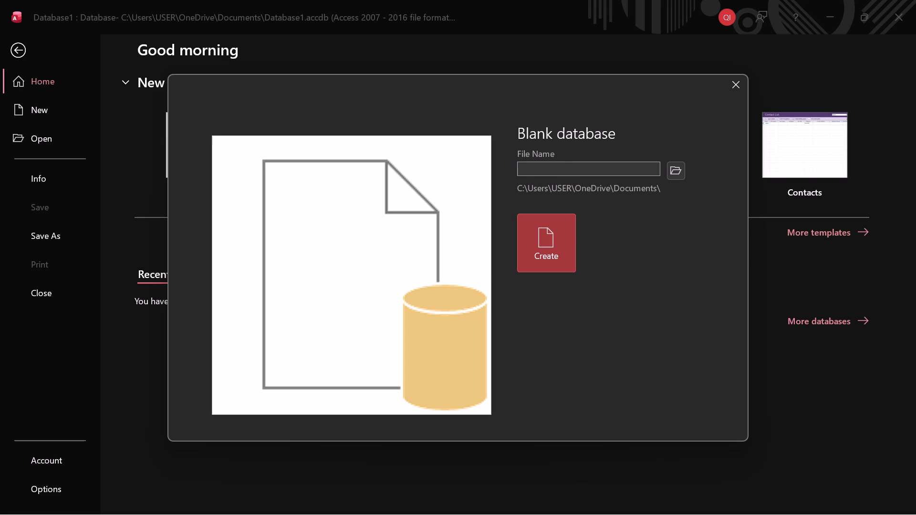
type("chool")
key("shift+underscore")
type("xam")
key("shift+underscore")
type("uinc")
key("BackSpace")
key("BackSpace")
key("BackSpace")
key("BackSpace")
key("m")
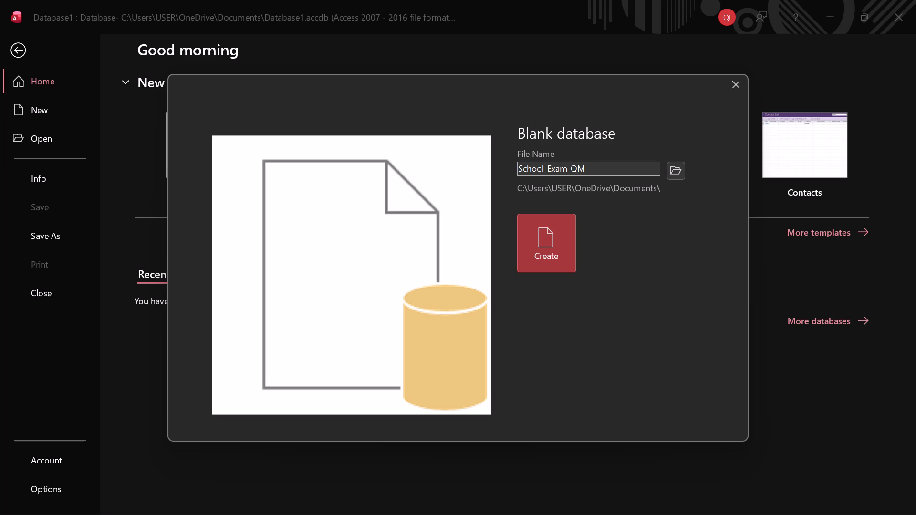
key("period")
type("acc")
key("d")
key("b")
key("Return")
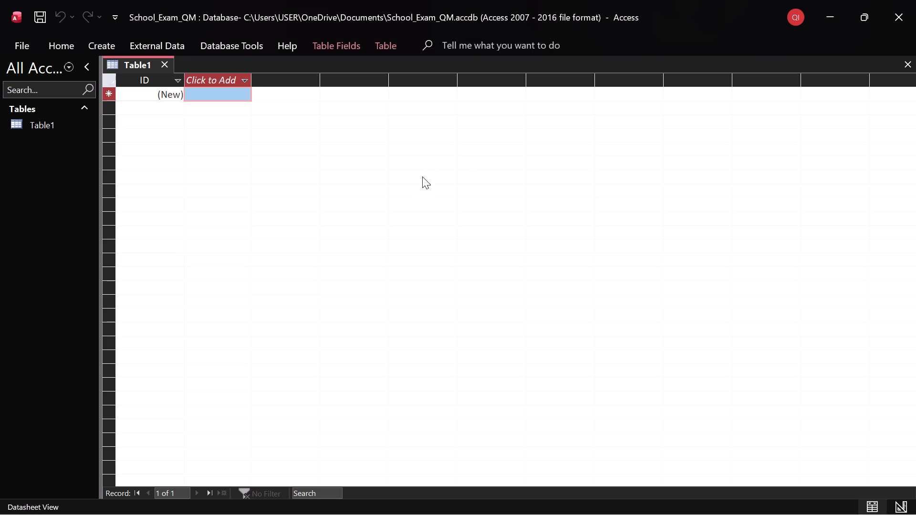
Open Table1 in Design View, saving the table under the name Students.
right_click(73, 125)
left_click(73, 125)
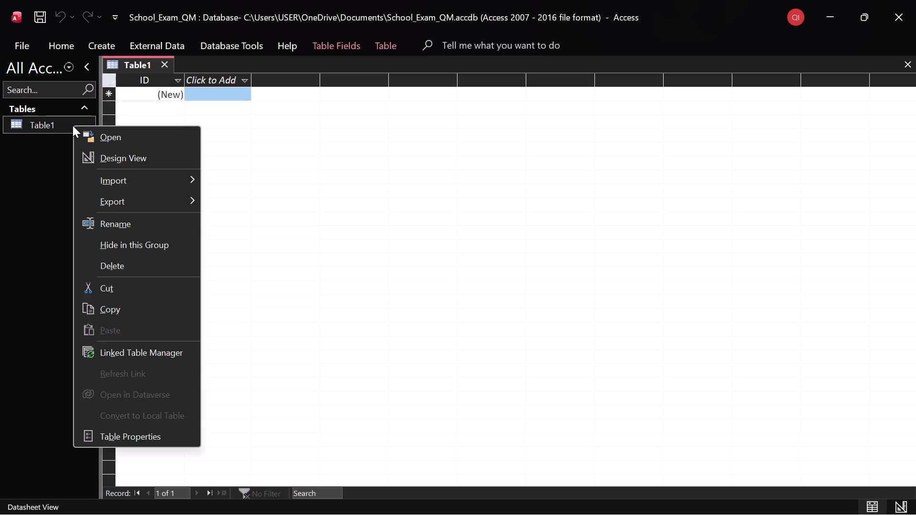
left_click(112, 154)
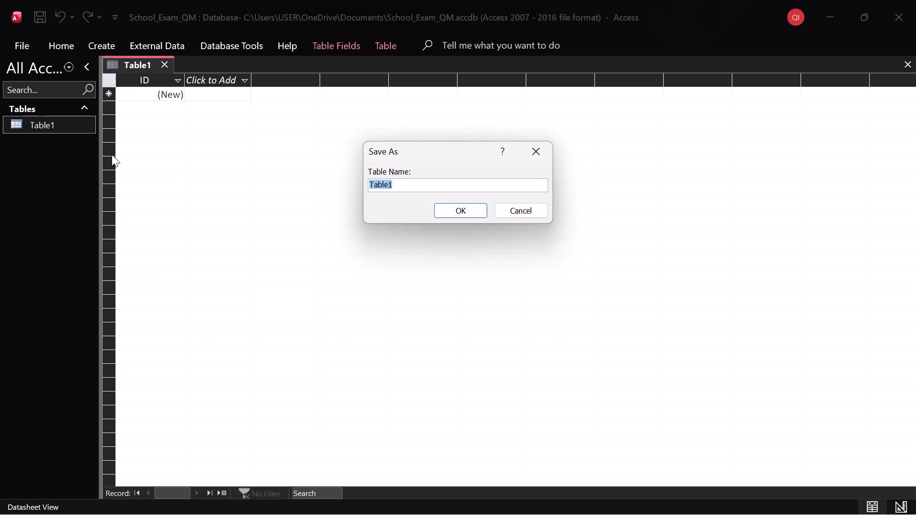
key("BackSpace")
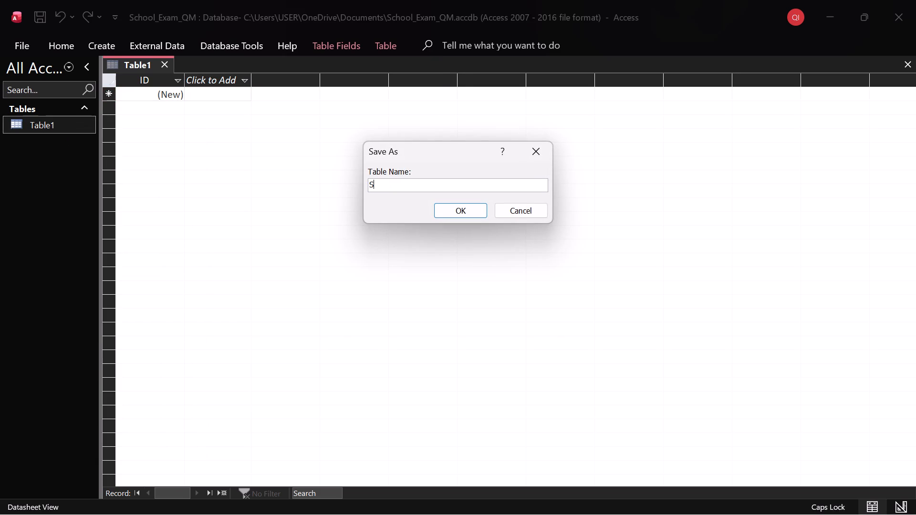
key("r")
key("BackSpace")
type("tudents")
key("Return")
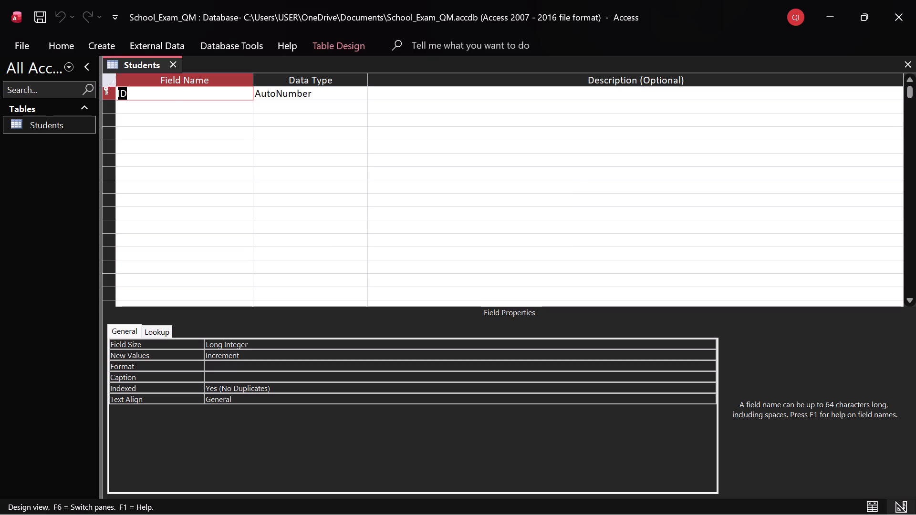
Add a field named Student Name below the ID field in the Students table.
left_click(181, 107)
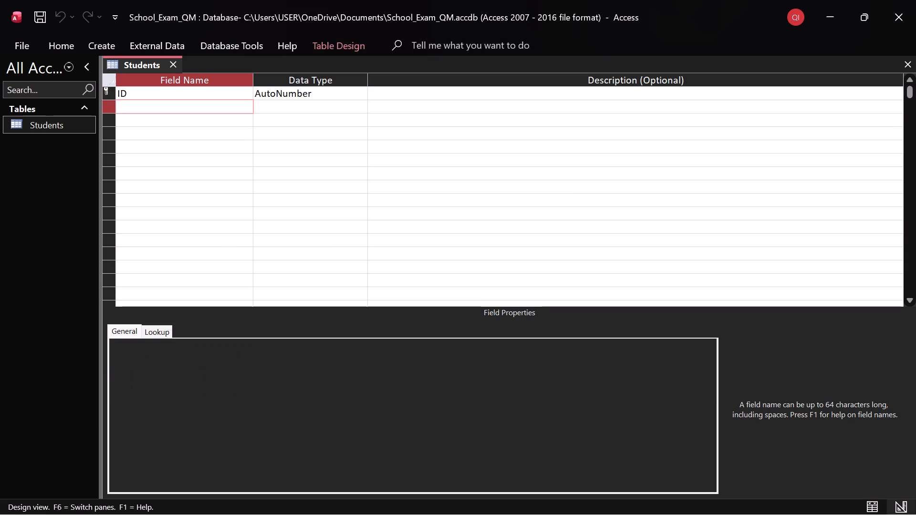
type("tudent")
key("space")
type("ame")
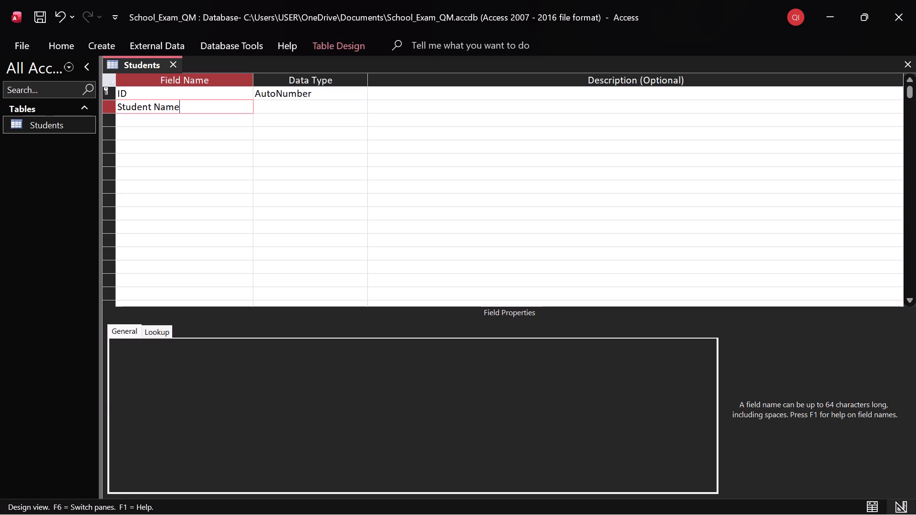
Rename the primary key field ID to Student ID.
left_click(178, 92)
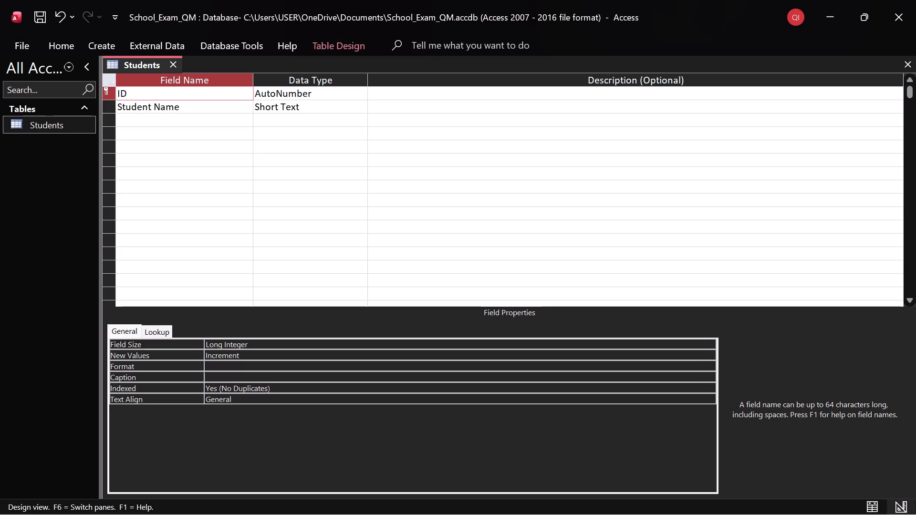
key("BackSpace")
key("BackSpace")
key("s")
type("t")
key("space")
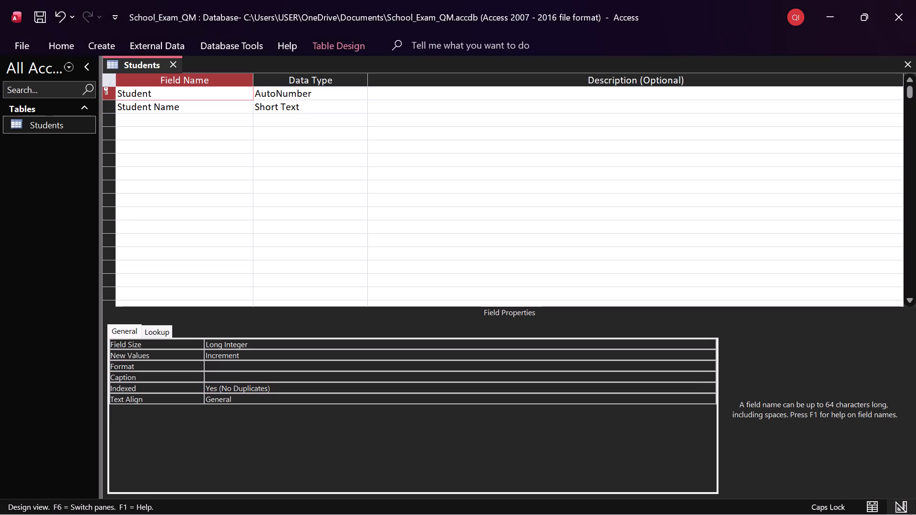
type("ID")
Start a new field in the empty row below Student Name.
left_click(236, 124)
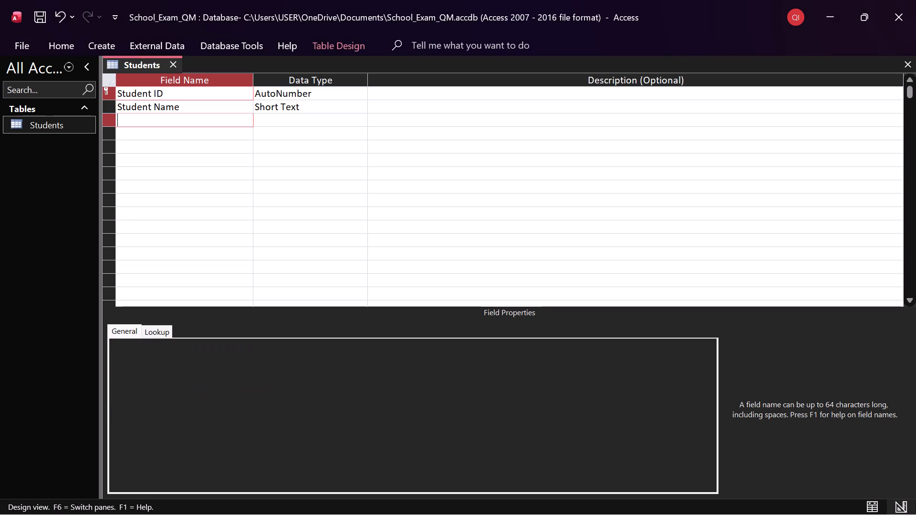
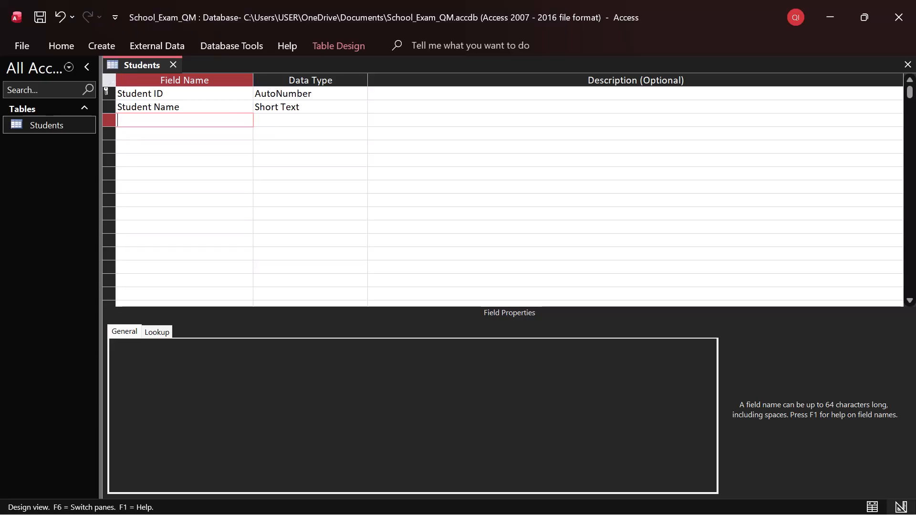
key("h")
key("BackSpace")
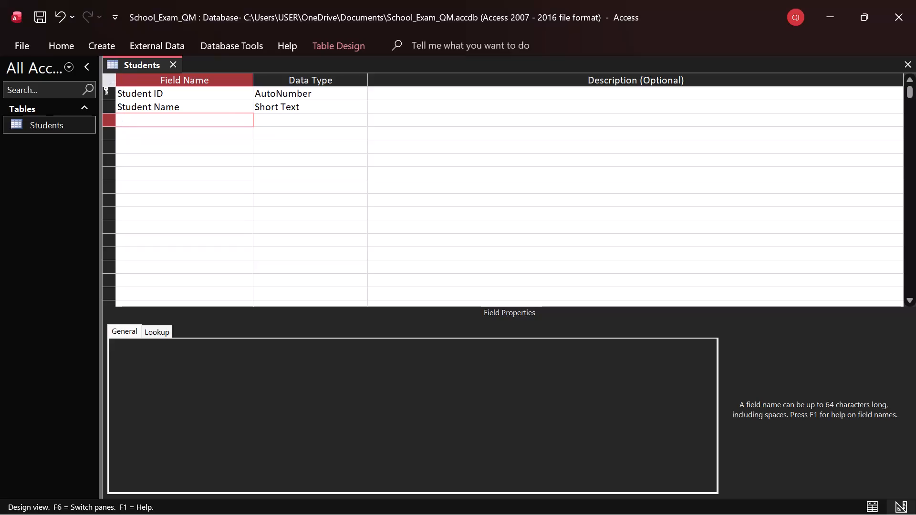
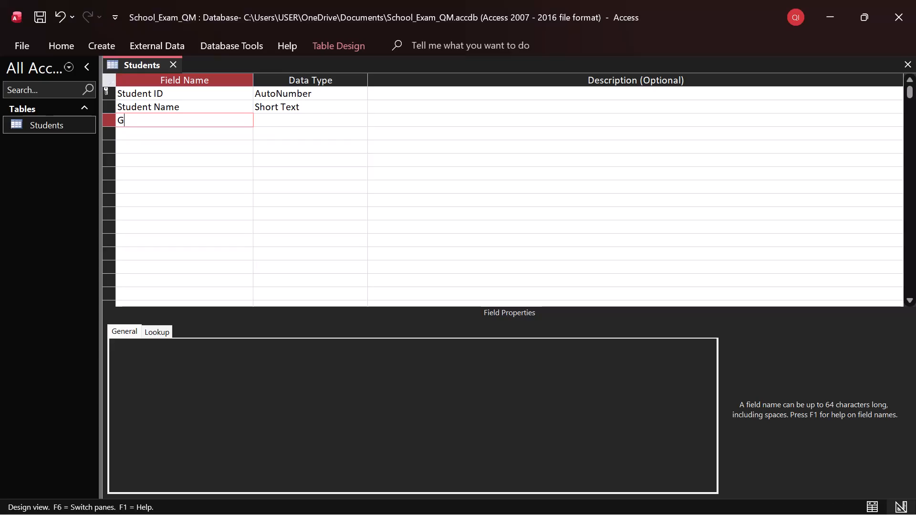
Complete the Gender field name below Student Name in the Students table, accepting Short Text as its data type.
type("nder")
key("space")
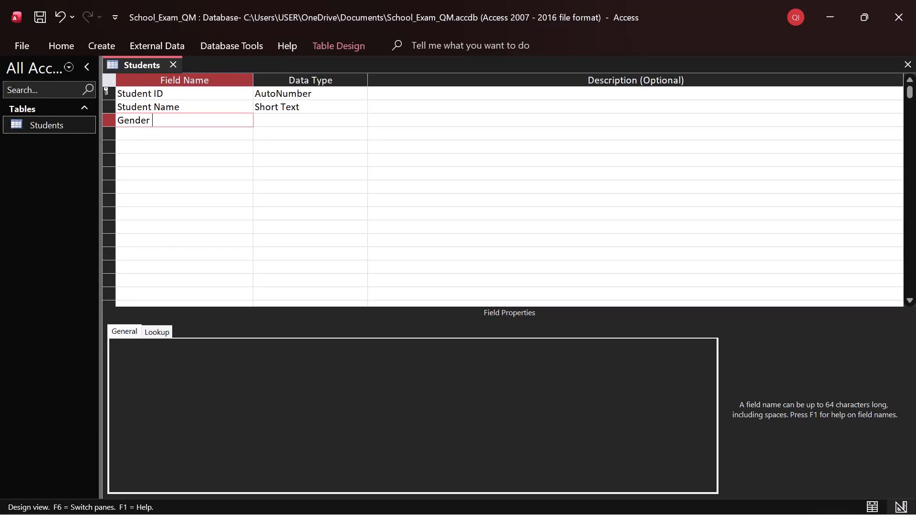
key("Return")
key("Return")
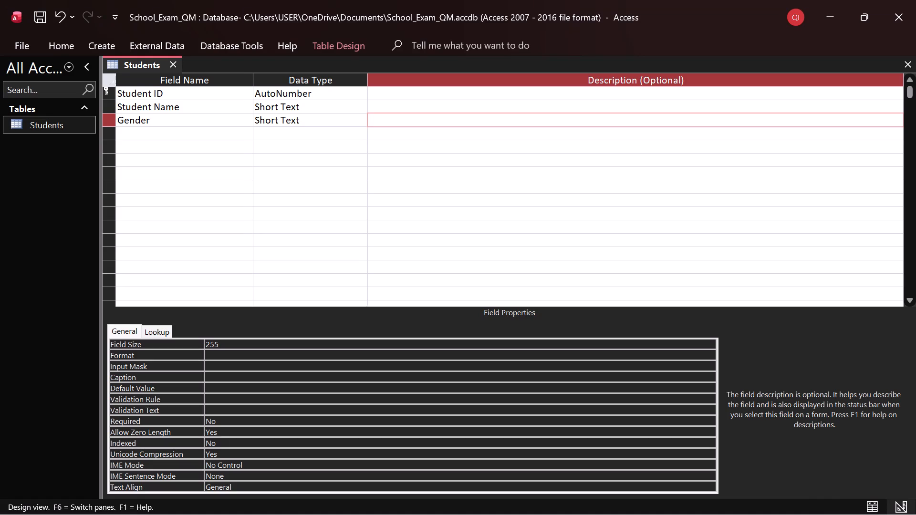
Add two more fields below Gender, named Age and Class, with the default Short Text data type.
left_click(159, 131)
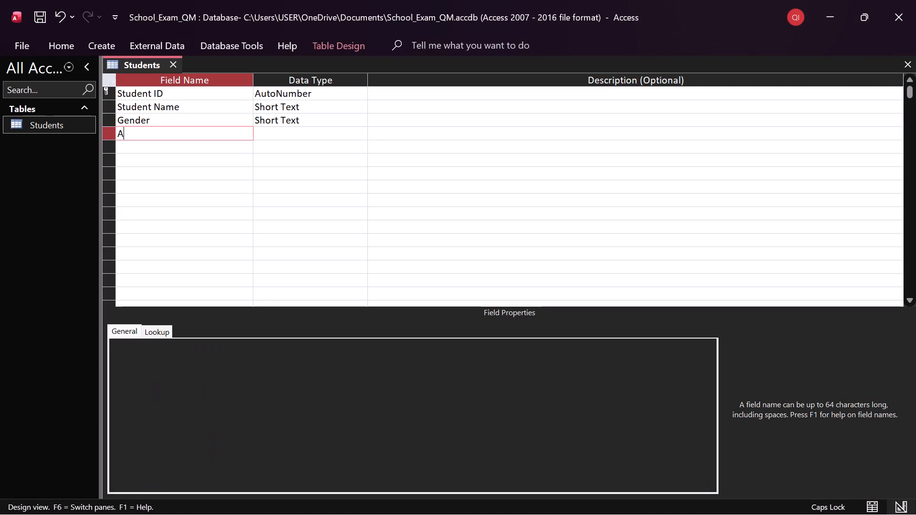
key("Down")
key("p")
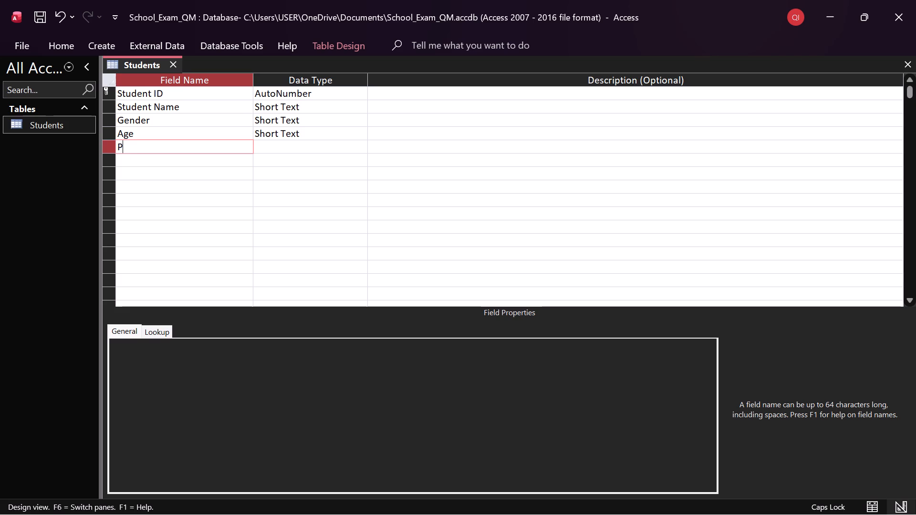
key("BackSpace")
key("c")
key("Down")
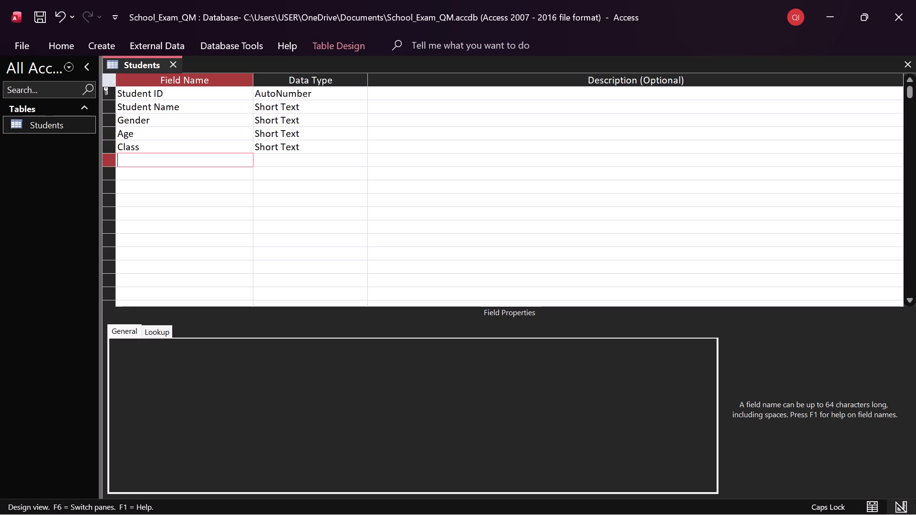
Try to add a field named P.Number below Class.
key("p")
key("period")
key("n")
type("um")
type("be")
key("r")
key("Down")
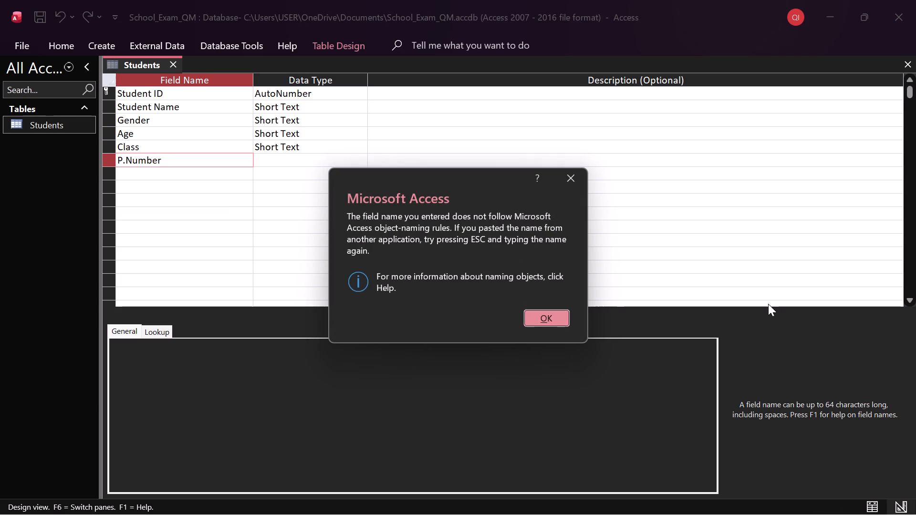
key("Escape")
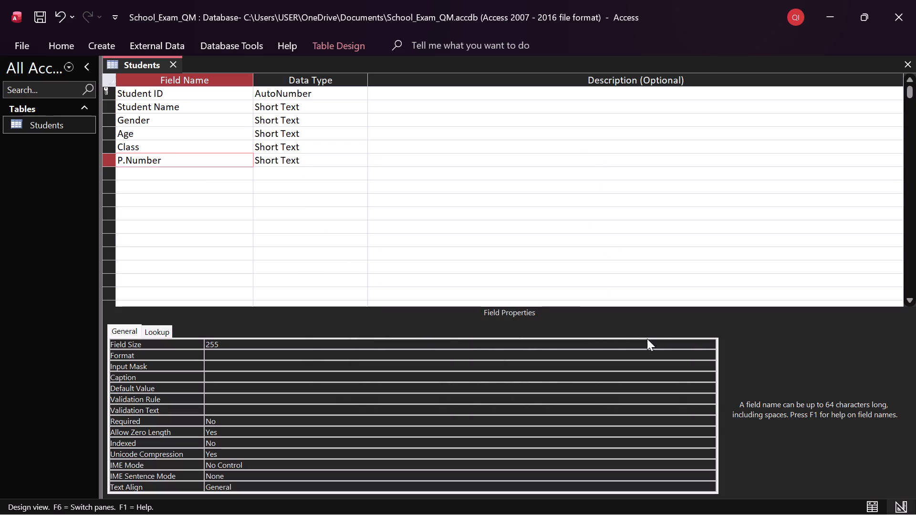
Name the field below Class as Phone Number, with the Short Text data type.
key("BackSpace")
key("BackSpace")
key("BackSpace")
key("BackSpace")
key("BackSpace")
key("BackSpace")
key("BackSpace")
type("hone")
key("space")
key("n")
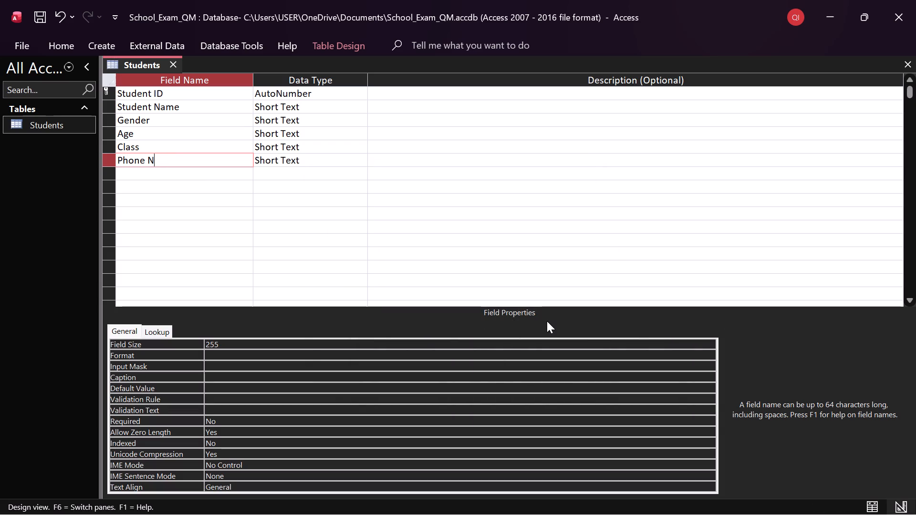
key("Down")
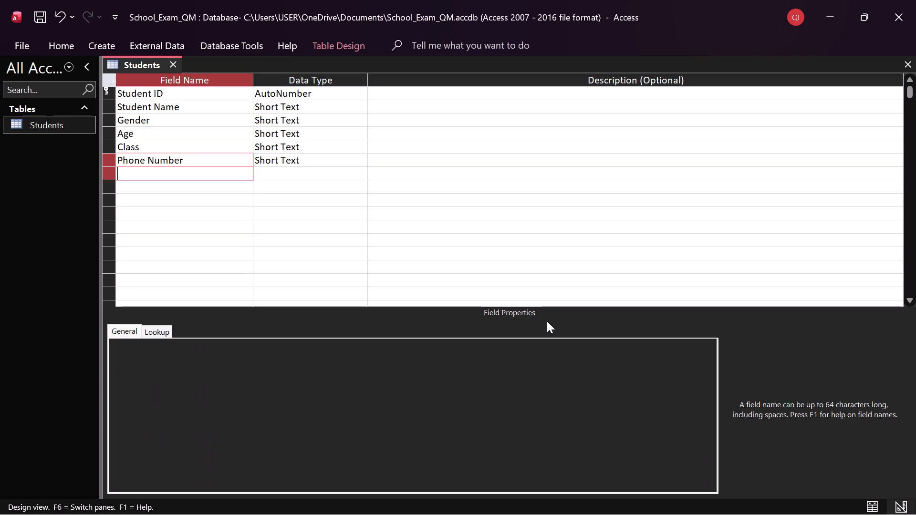
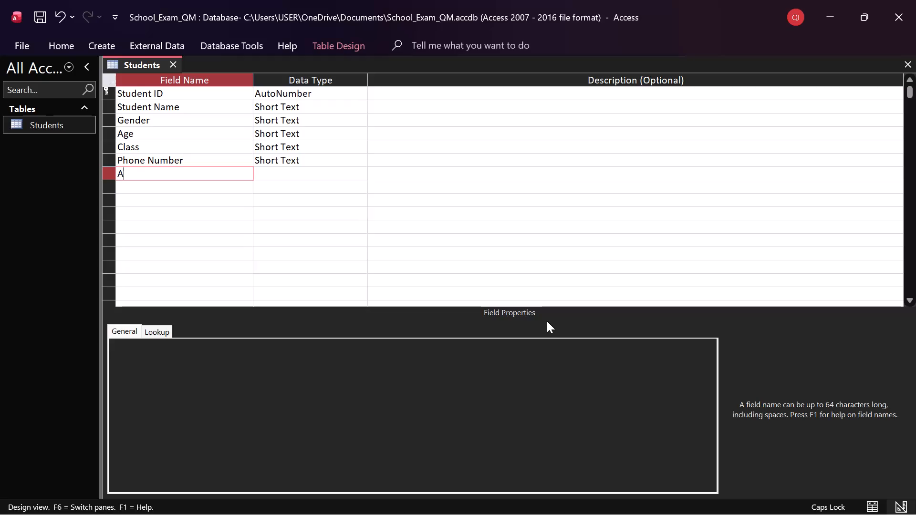
Complete the field name Admission Date below Phone Number in the Students table, accepting Short Text as its data type.
key("d")
type("mission")
key("space")
key("d")
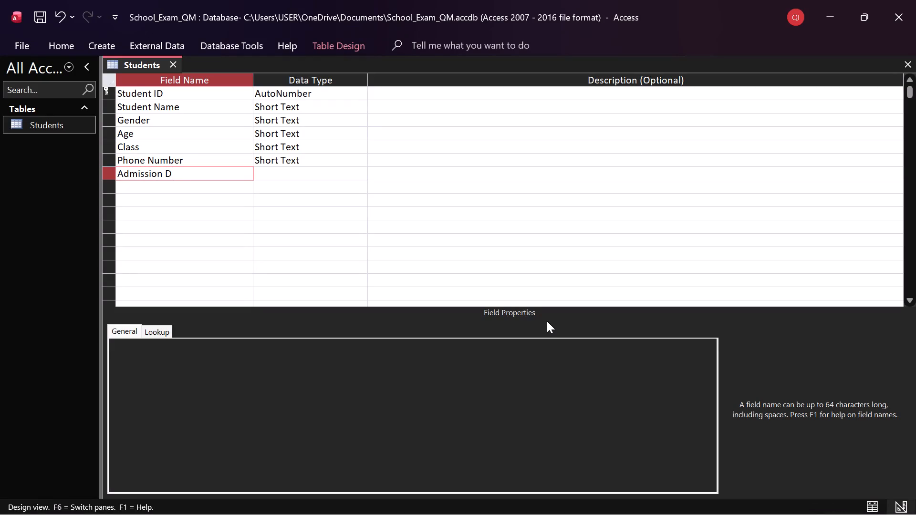
type("tae")
key("BackSpace")
key("BackSpace")
key("BackSpace")
type("ate")
key("Down")
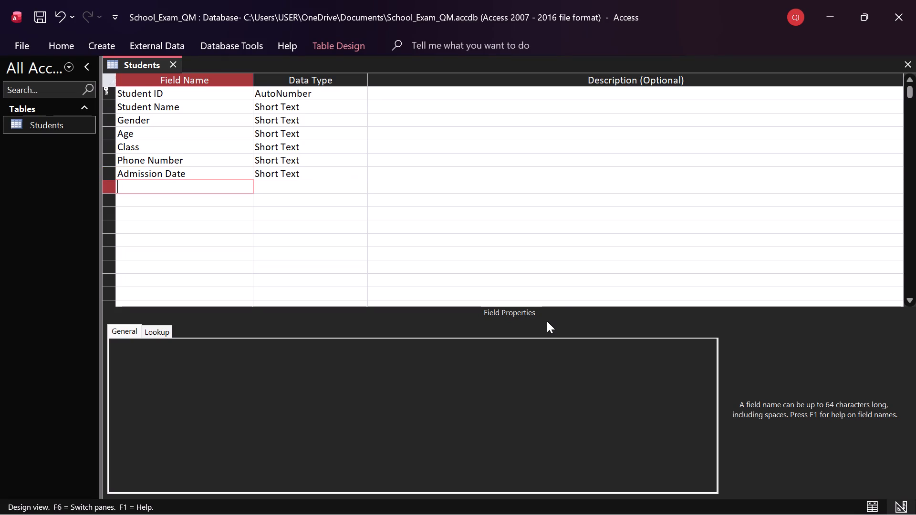
Change the data type of the Age field in the Students table to Number.
left_click(326, 92)
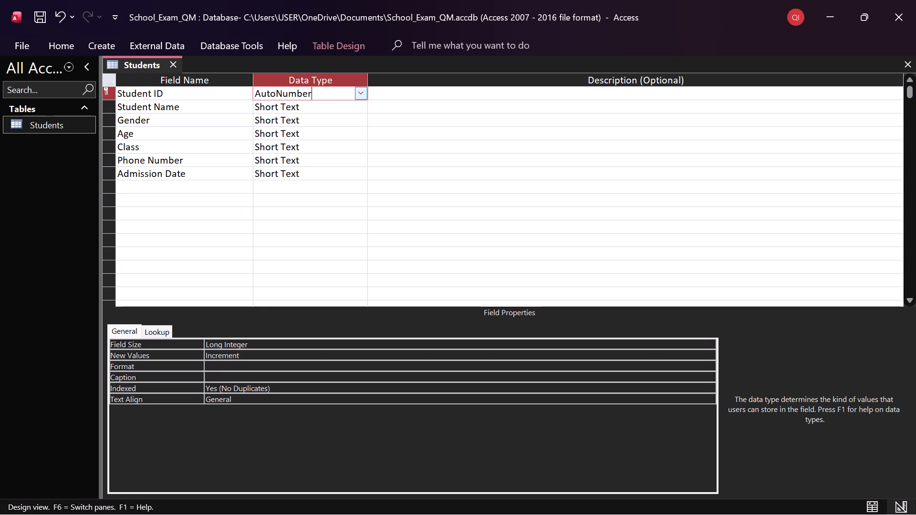
key("Down")
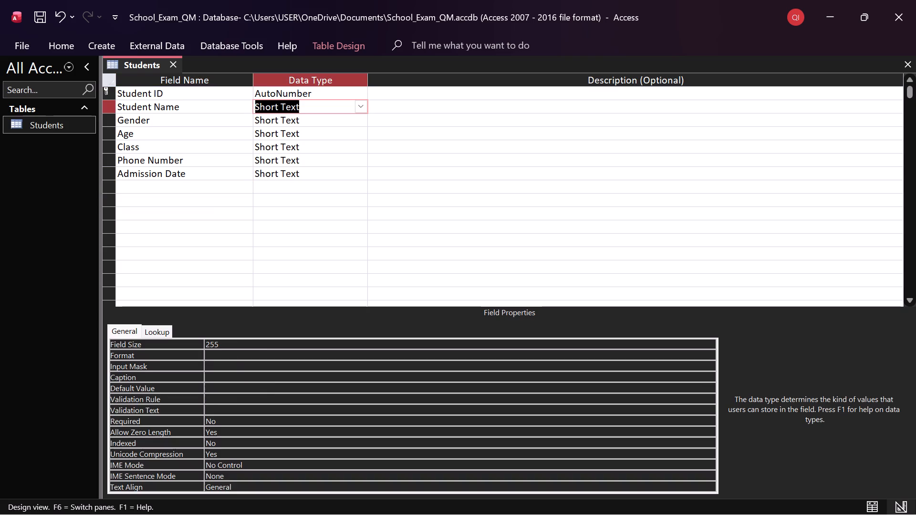
key("Down")
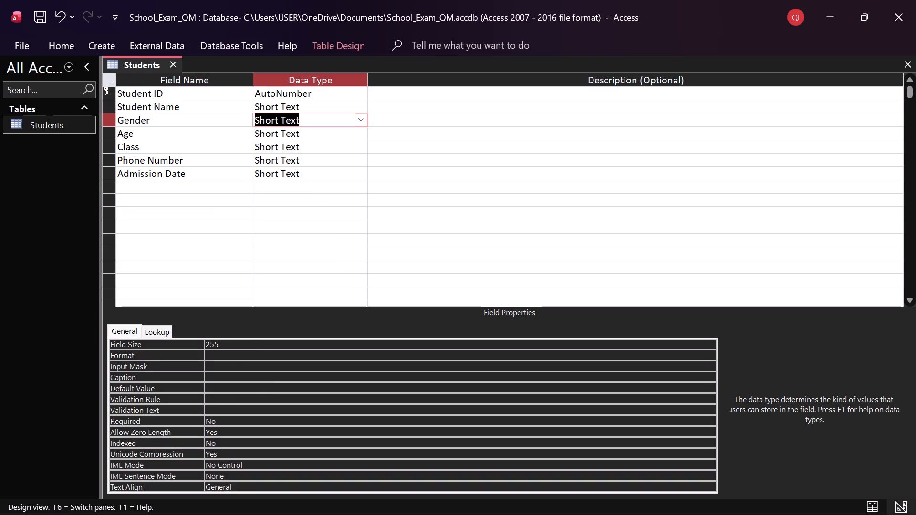
key("Down")
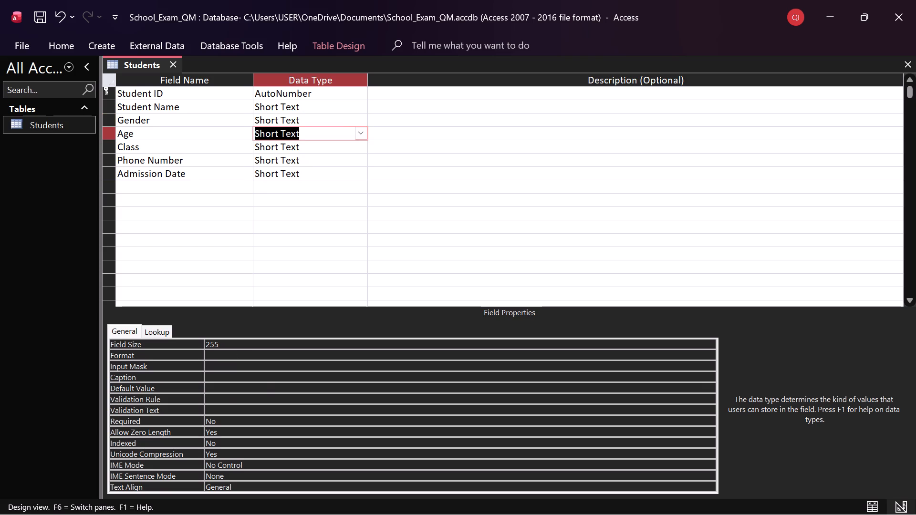
left_click(357, 136)
left_click(342, 180)
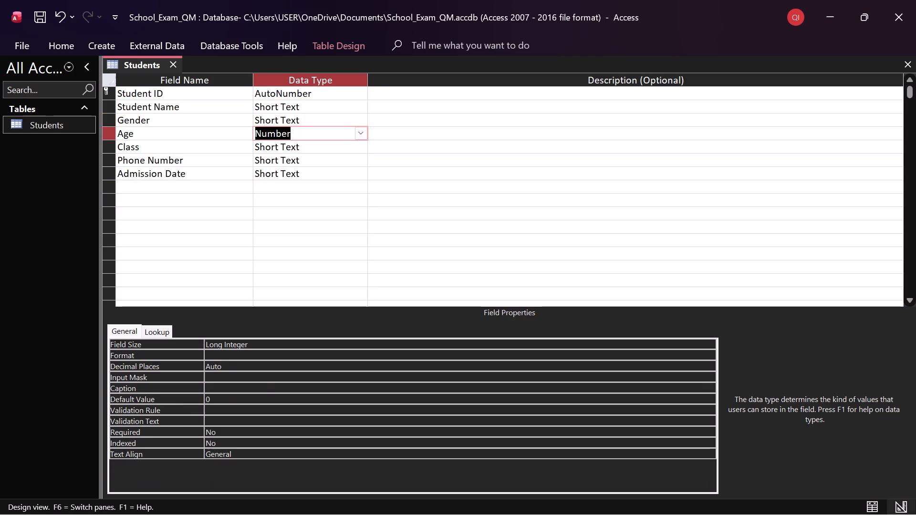
Choose Short Text as the data type of the Class field.
left_click(340, 149)
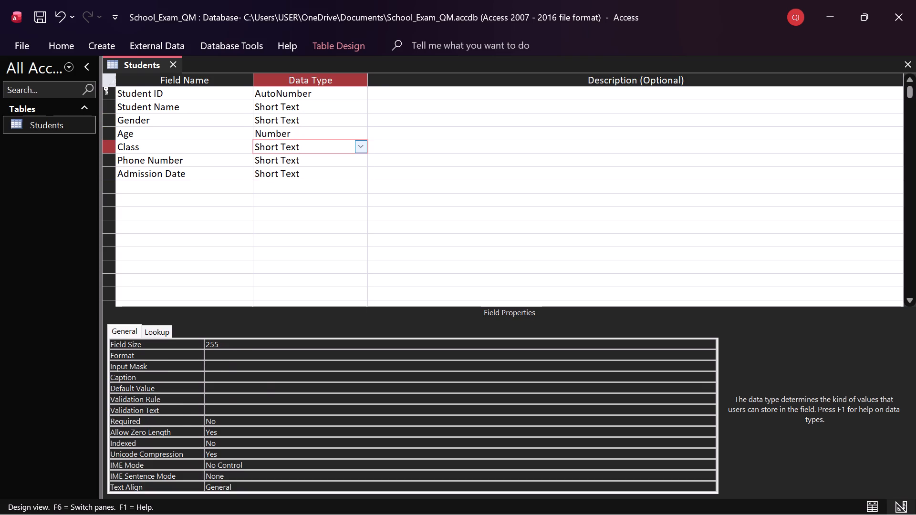
left_click(363, 143)
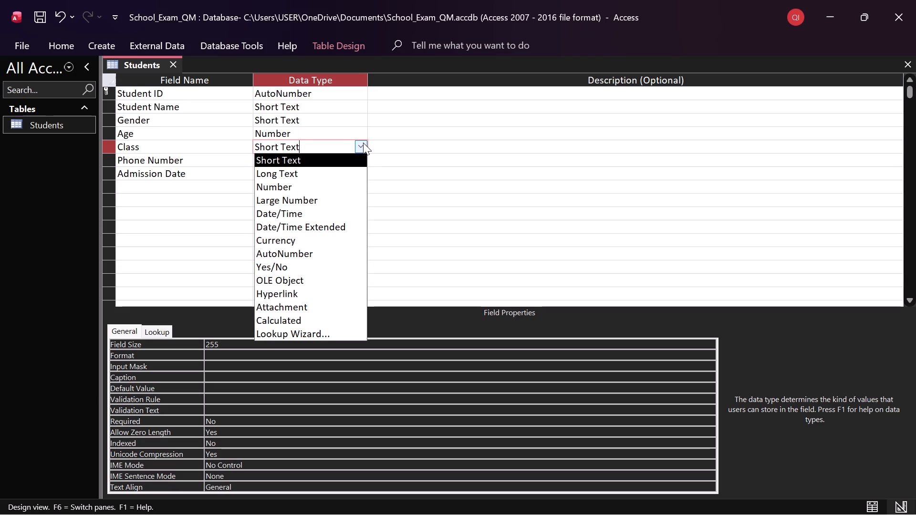
left_click(341, 155)
Change the data type of the Phone Number field to Number.
left_click(330, 159)
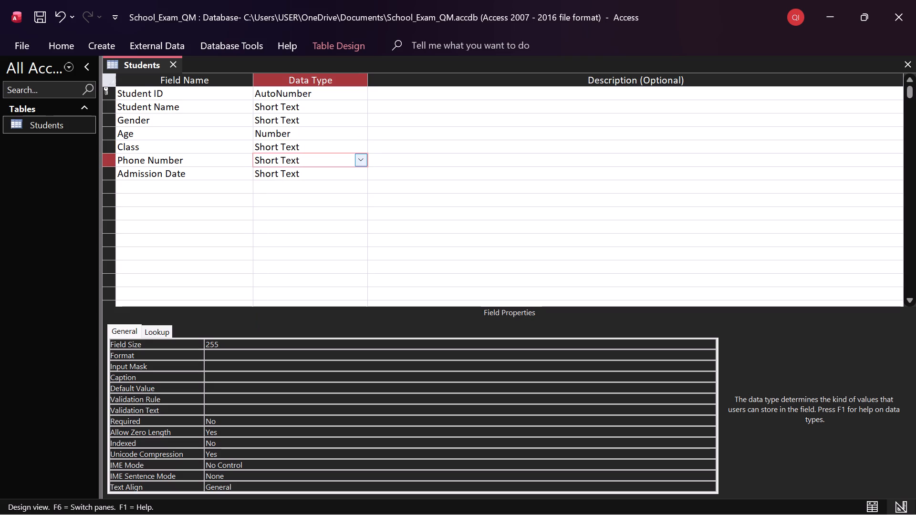
left_click(360, 159)
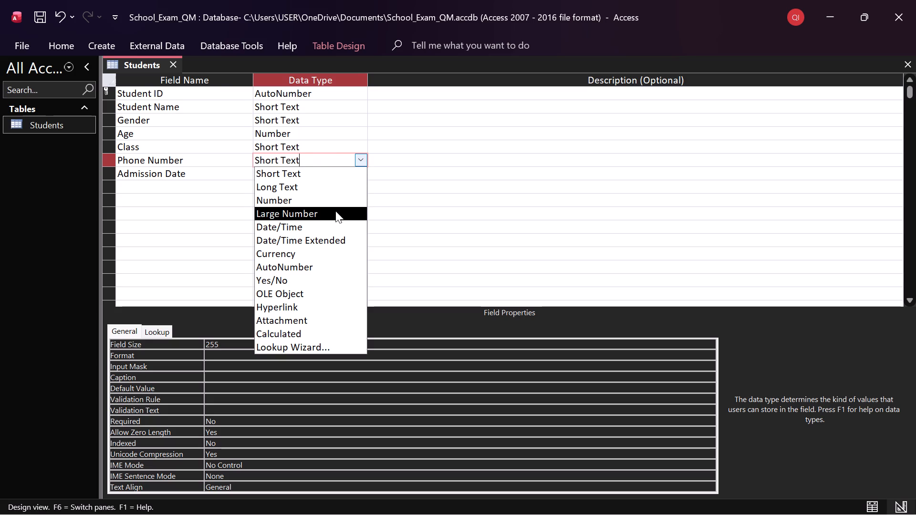
left_click(342, 201)
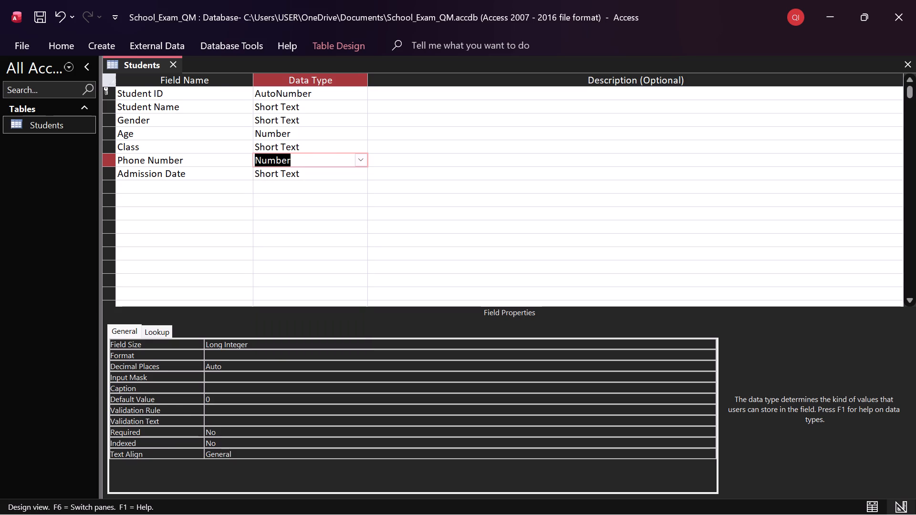
Change the data type of the Admission Date field to Date/Time.
left_click(344, 175)
left_click(359, 174)
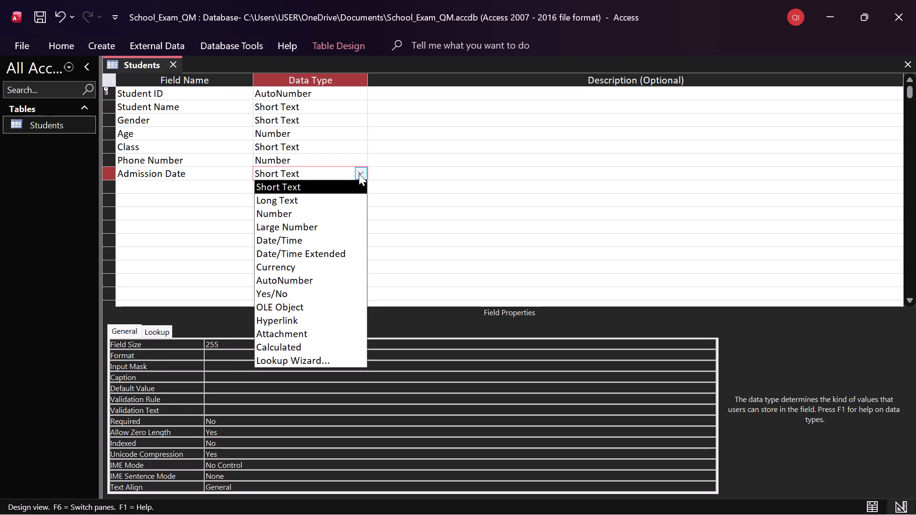
left_click(319, 238)
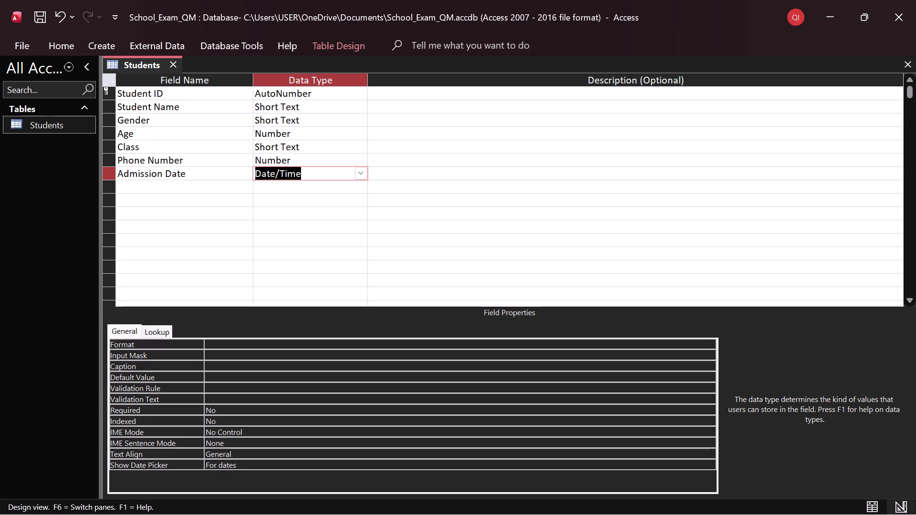
left_click(438, 252)
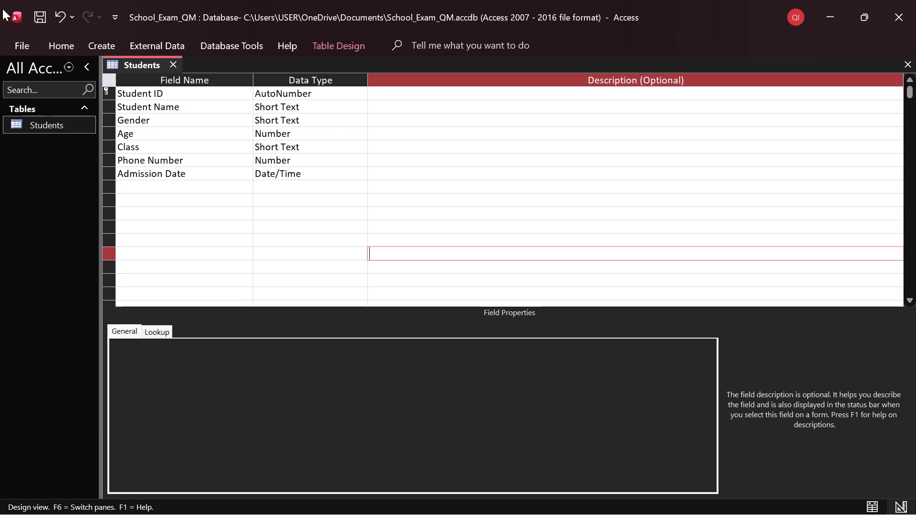
Save the design of the Students table.
left_click(39, 13)
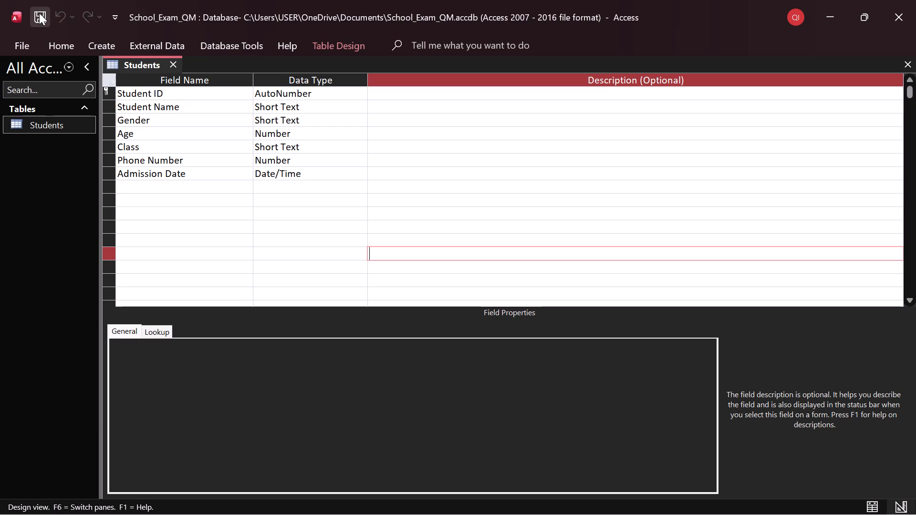
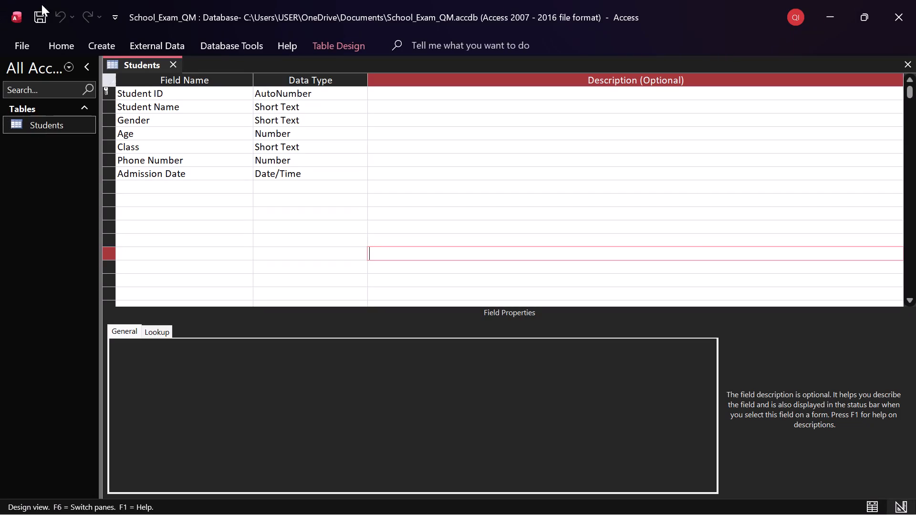
Create a new blank table in the database.
left_click(105, 45)
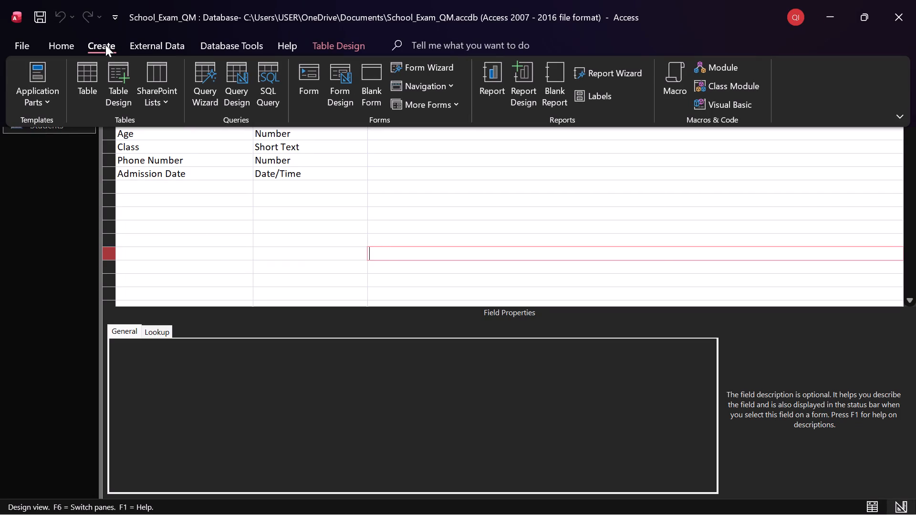
left_click(89, 75)
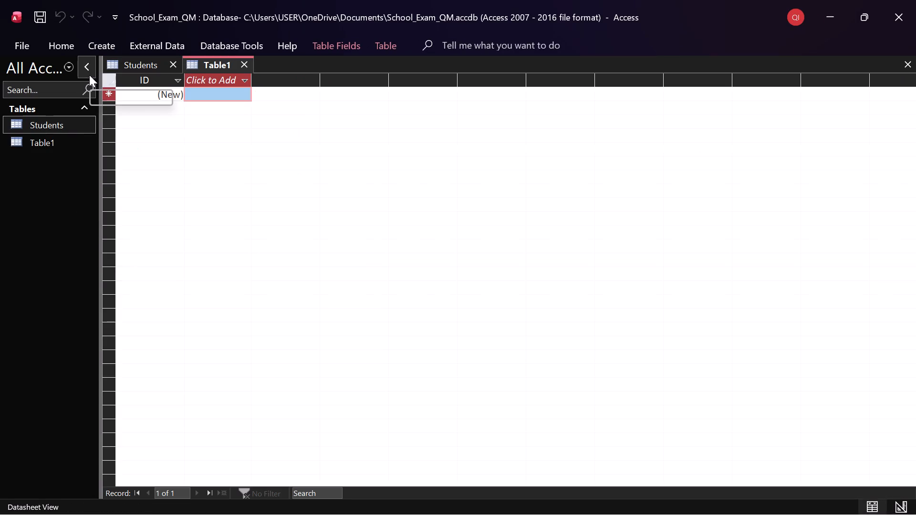
Open the new table Table1 in Design View, saving it under the name Classes.
right_click(71, 124)
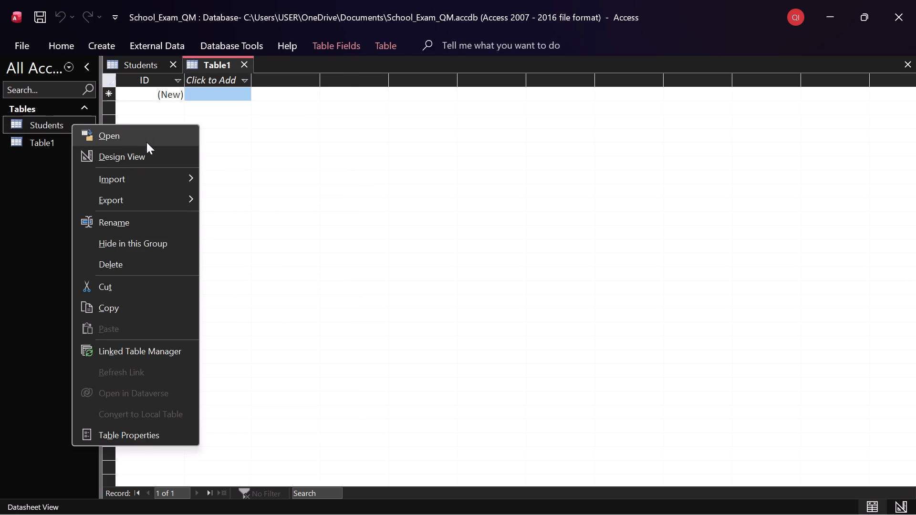
left_click(146, 151)
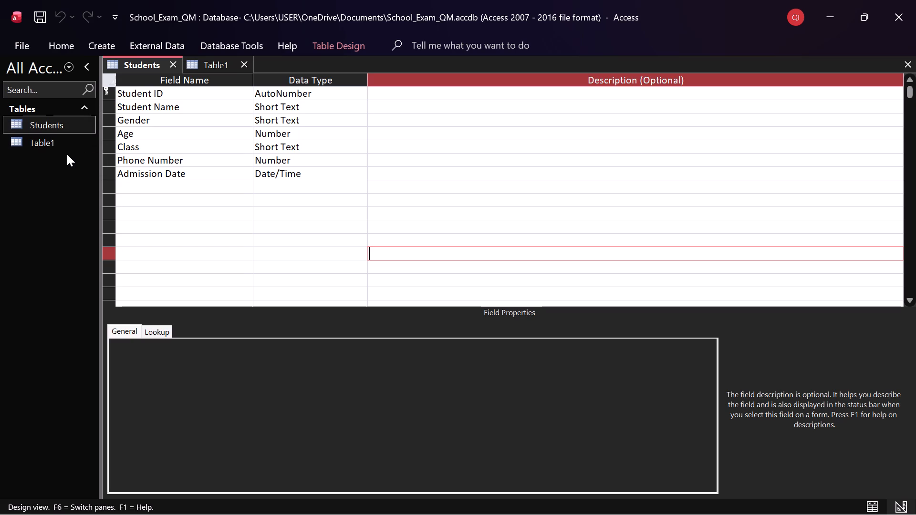
left_click(63, 142)
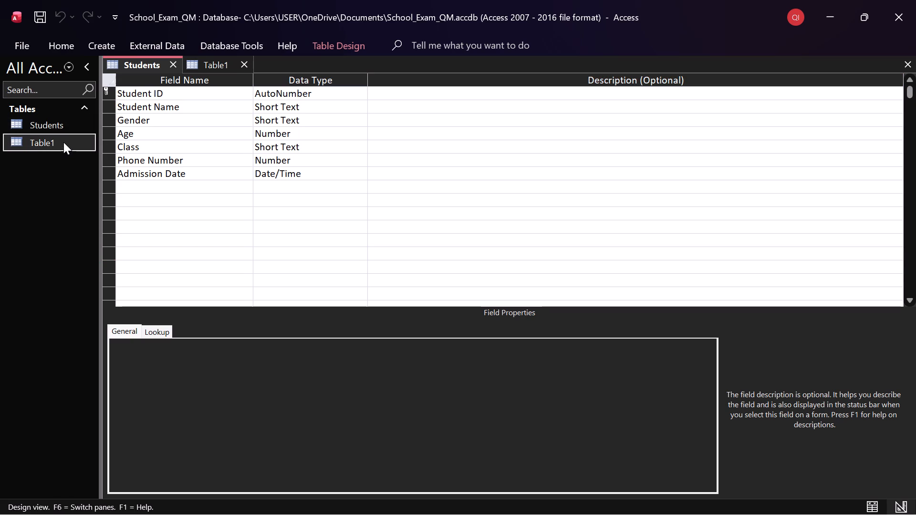
right_click(63, 142)
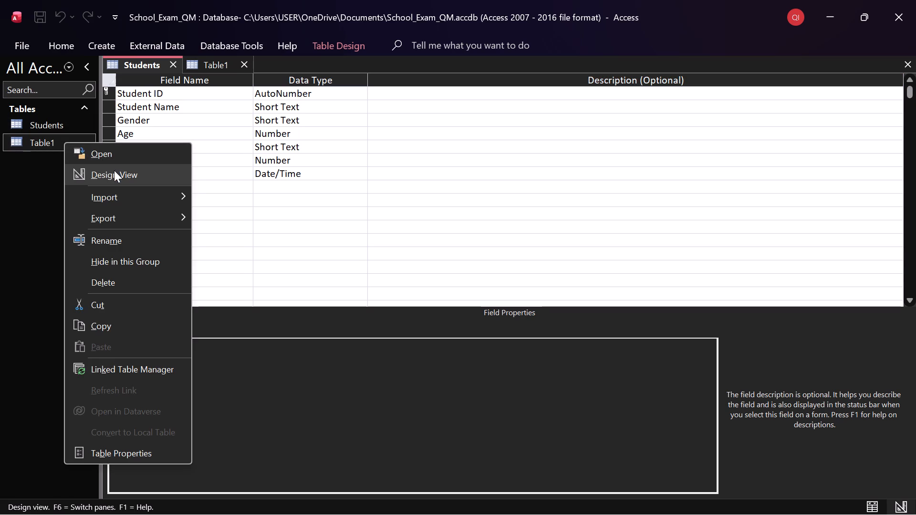
left_click(114, 170)
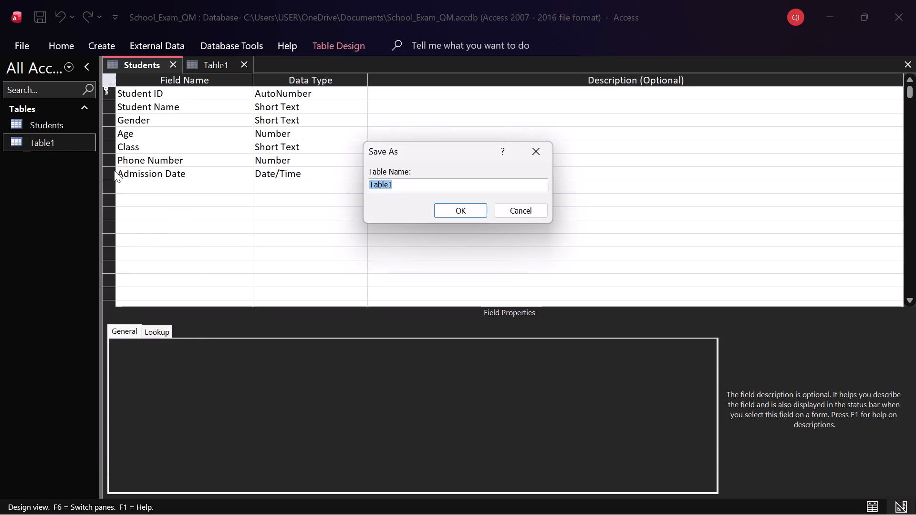
key("BackSpace")
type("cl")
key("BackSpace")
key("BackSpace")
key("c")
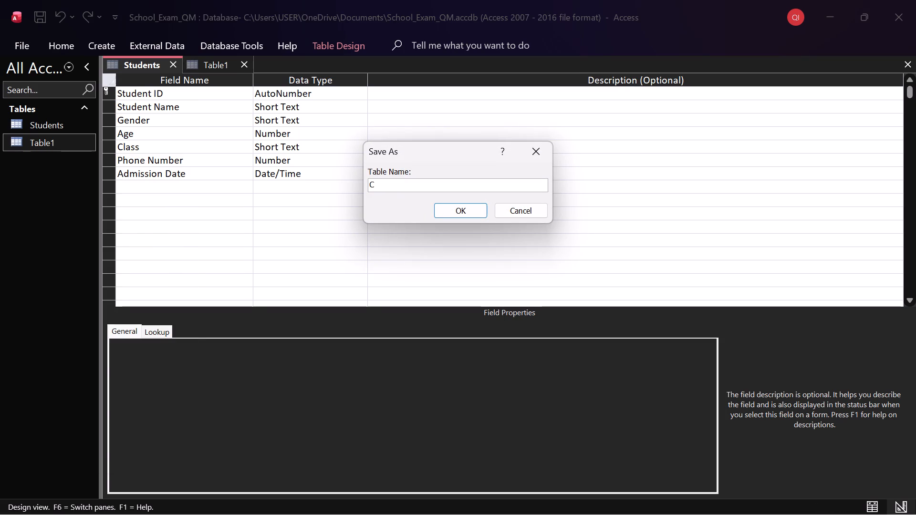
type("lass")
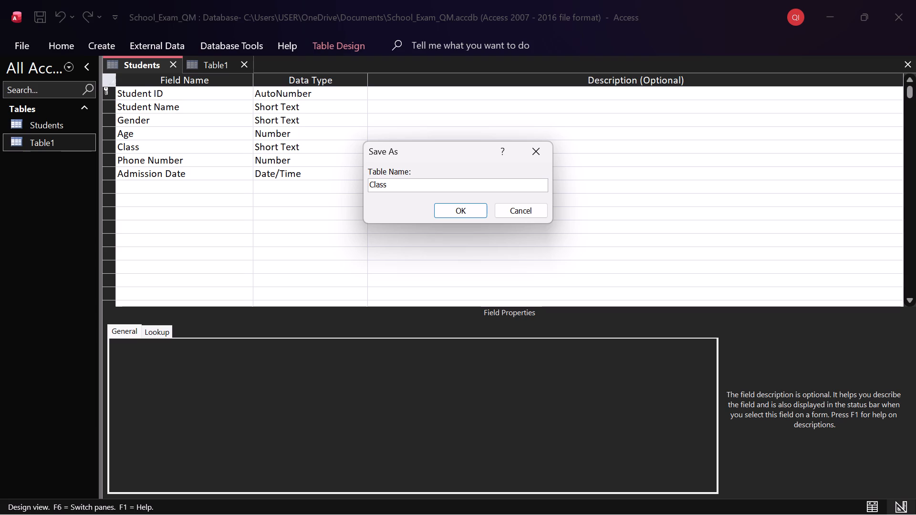
left_click(114, 170)
right_click(114, 170)
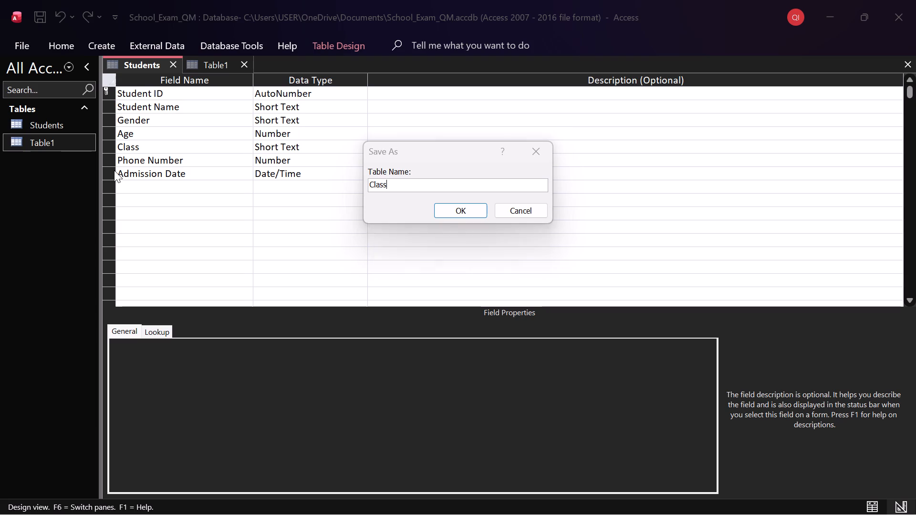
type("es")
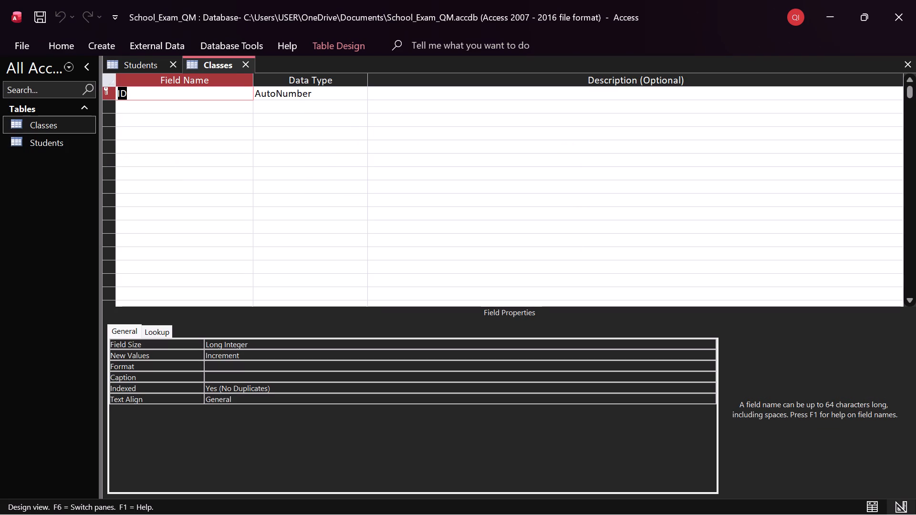
Rename the ID field of the Classes table to Class ID.
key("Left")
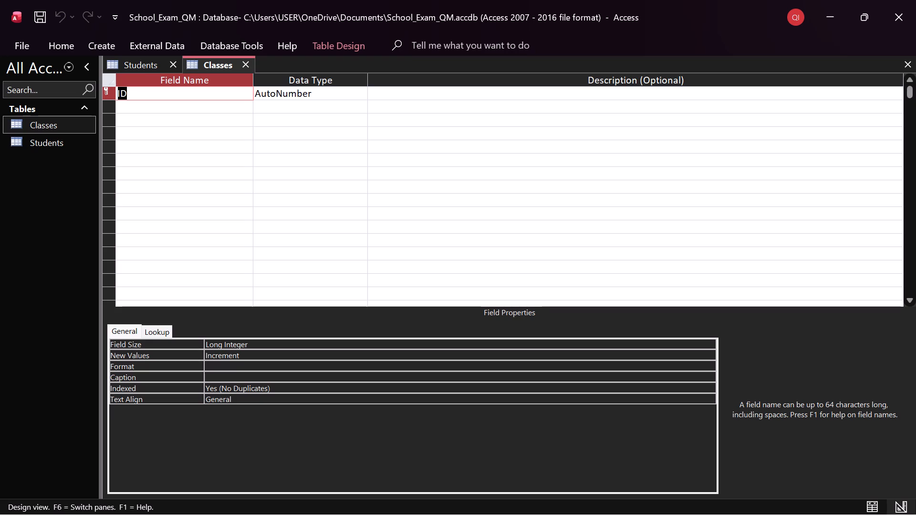
left_click(119, 91)
key("Left")
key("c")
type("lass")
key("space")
Add the fields Class Name and Teacher Name below Class ID in the Classes table.
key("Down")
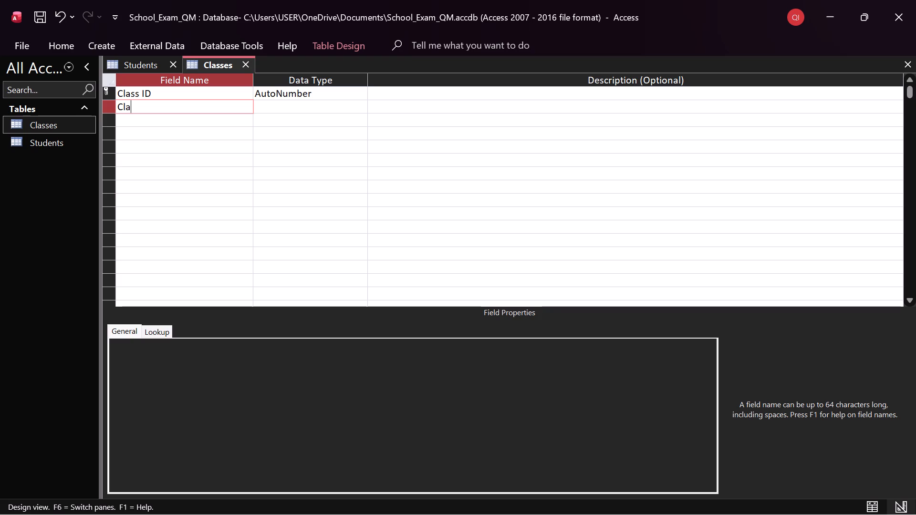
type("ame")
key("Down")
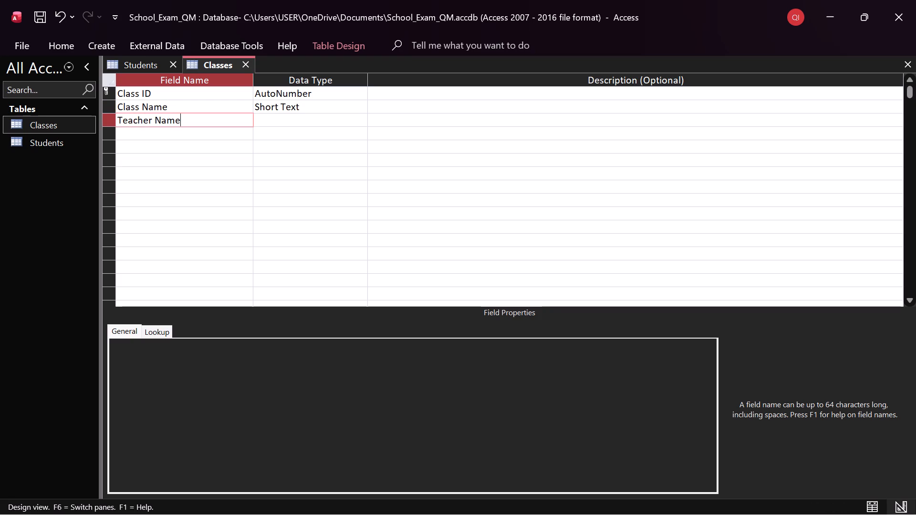
Add a field named Room Number below Teacher Name in the Classes table.
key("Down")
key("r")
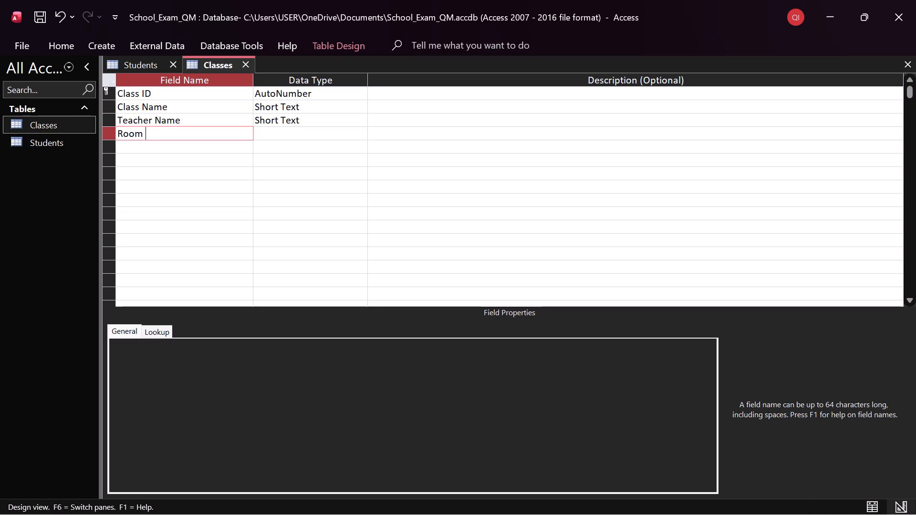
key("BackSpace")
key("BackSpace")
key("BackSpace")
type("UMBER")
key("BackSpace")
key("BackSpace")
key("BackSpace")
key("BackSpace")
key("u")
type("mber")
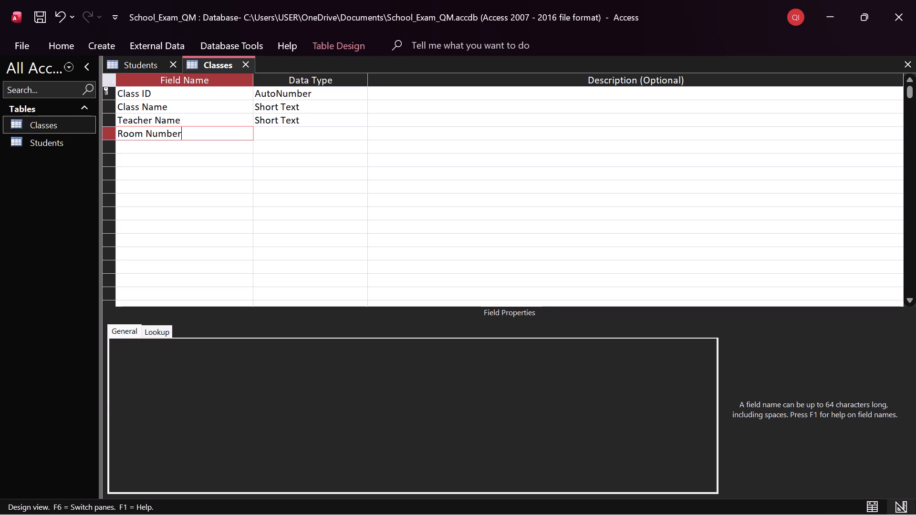
Choose Short Text as the data type of the Class Name field.
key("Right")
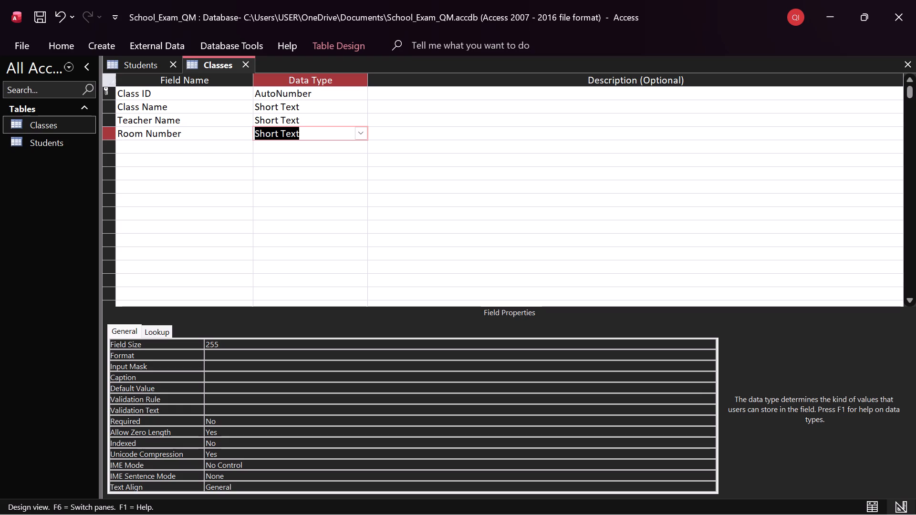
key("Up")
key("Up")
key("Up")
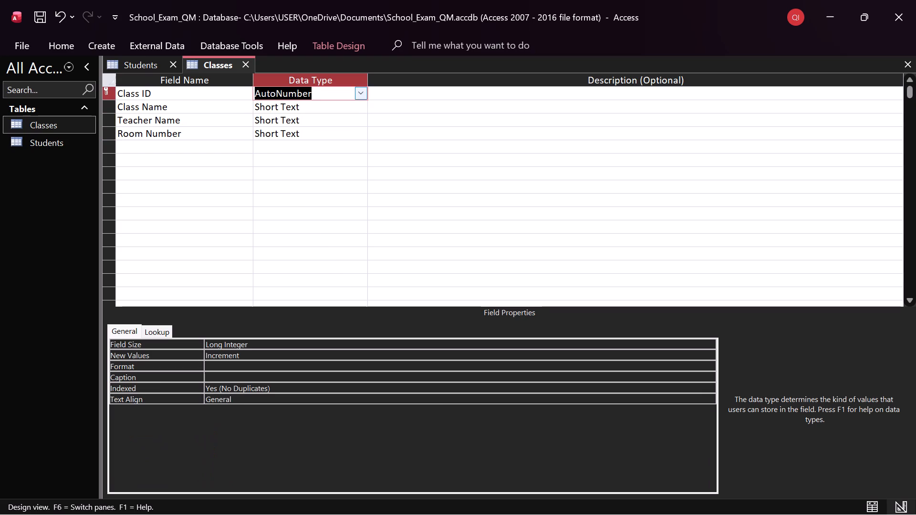
left_click(316, 105)
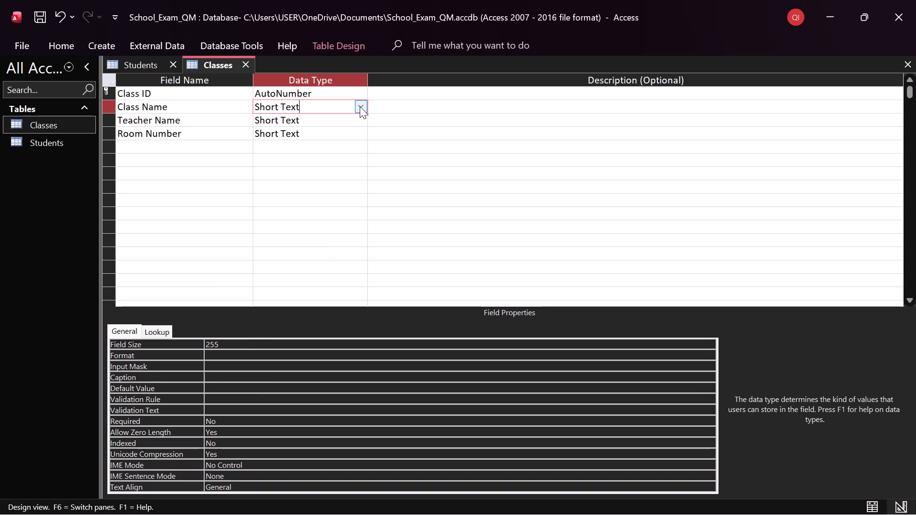
left_click(360, 106)
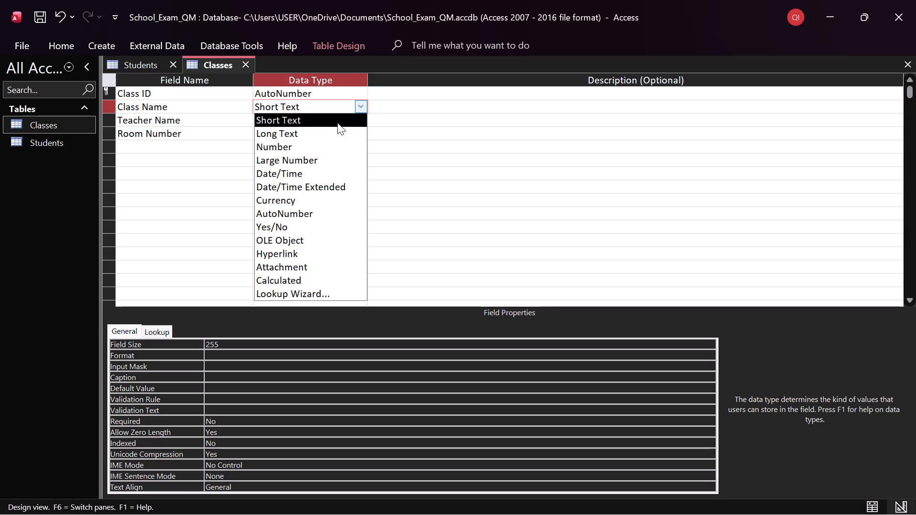
left_click(337, 123)
Change the data type of the Room Number field to Number.
key("Down")
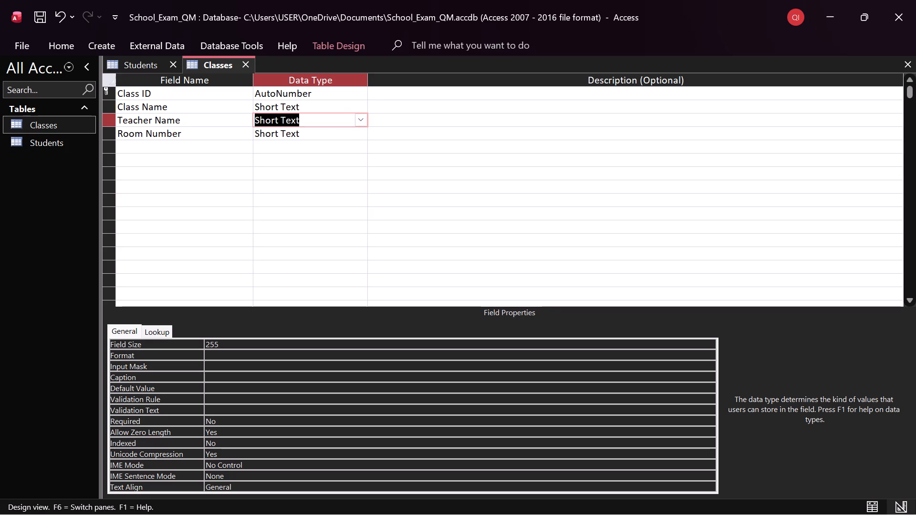
left_click(325, 136)
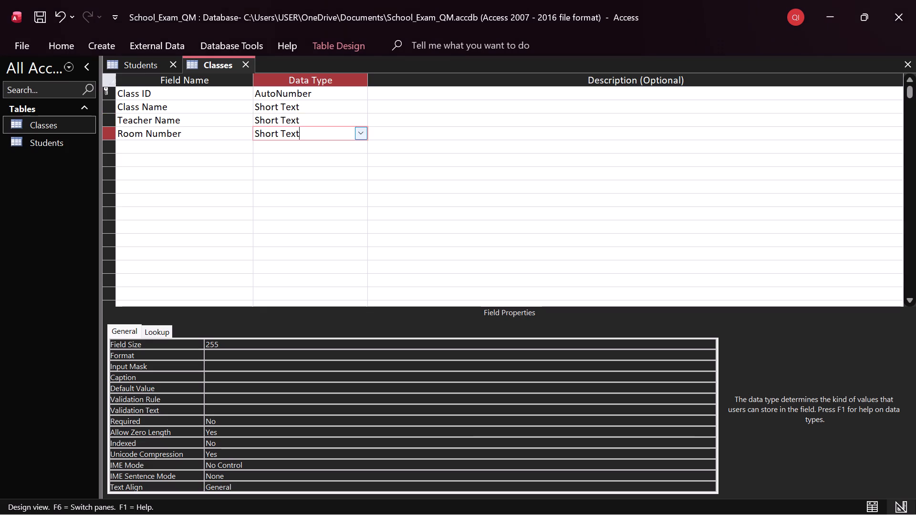
left_click(367, 134)
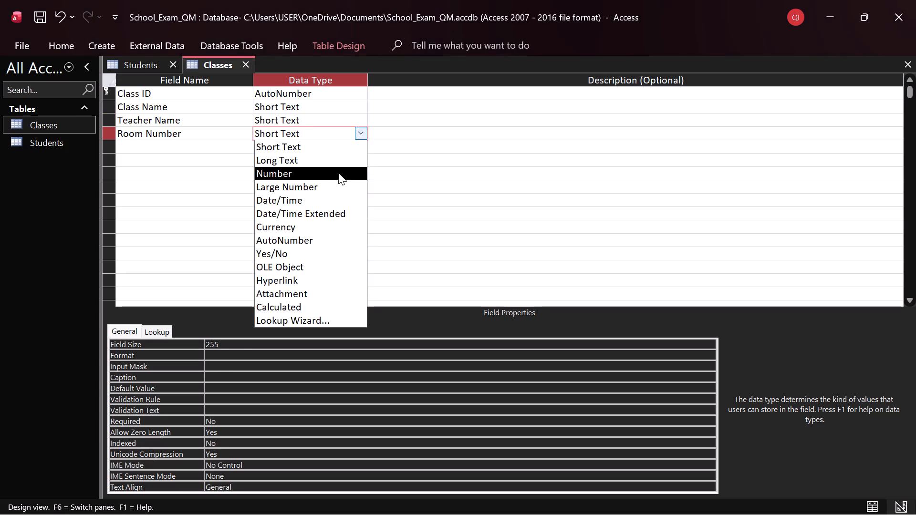
left_click(338, 174)
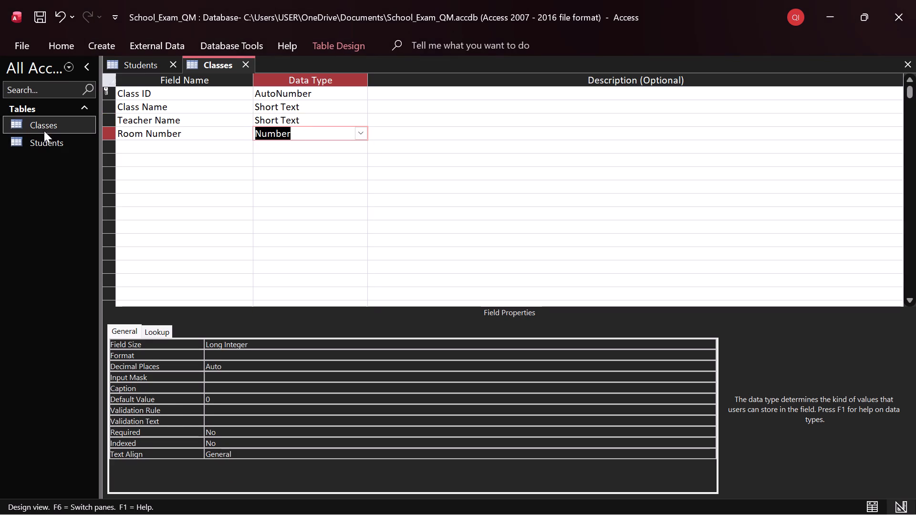
Save the Classes table design and open the table in Datasheet View.
double_click(45, 122)
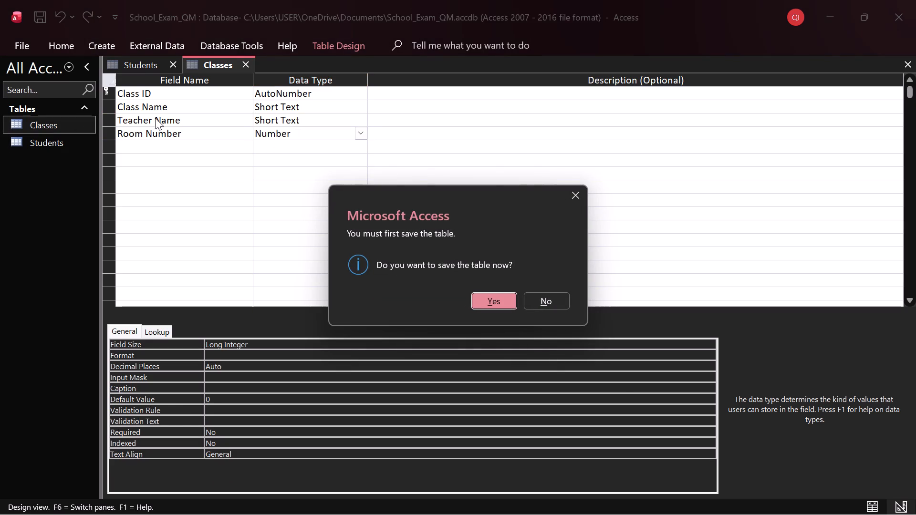
left_click(502, 296)
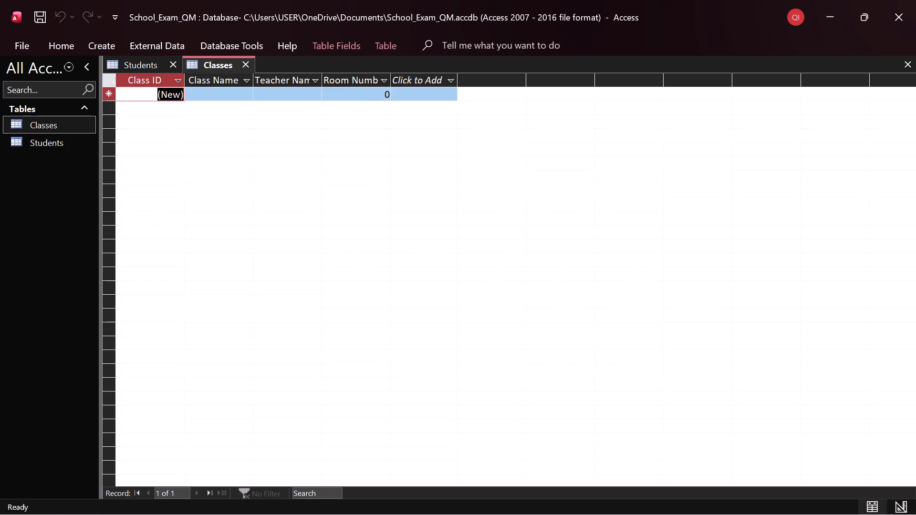
Enter the person's full name in the Class Name field of the first Classes record.
left_click(222, 92)
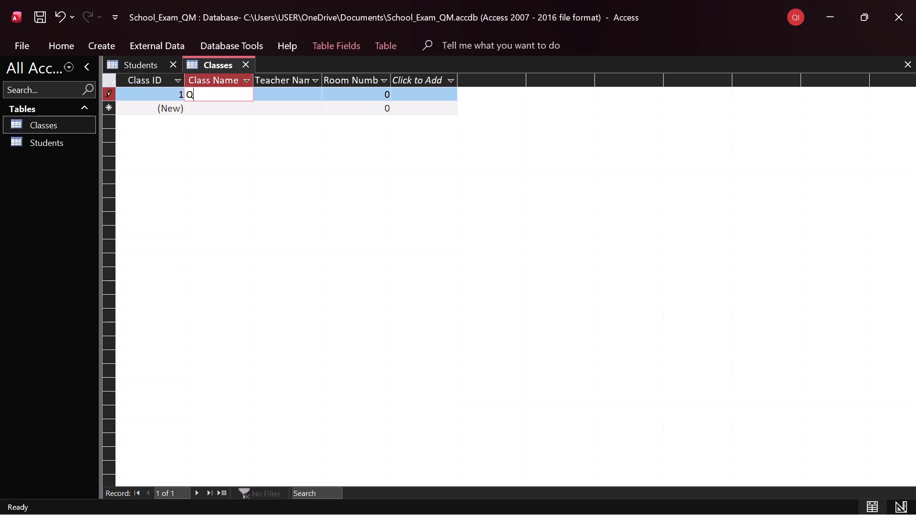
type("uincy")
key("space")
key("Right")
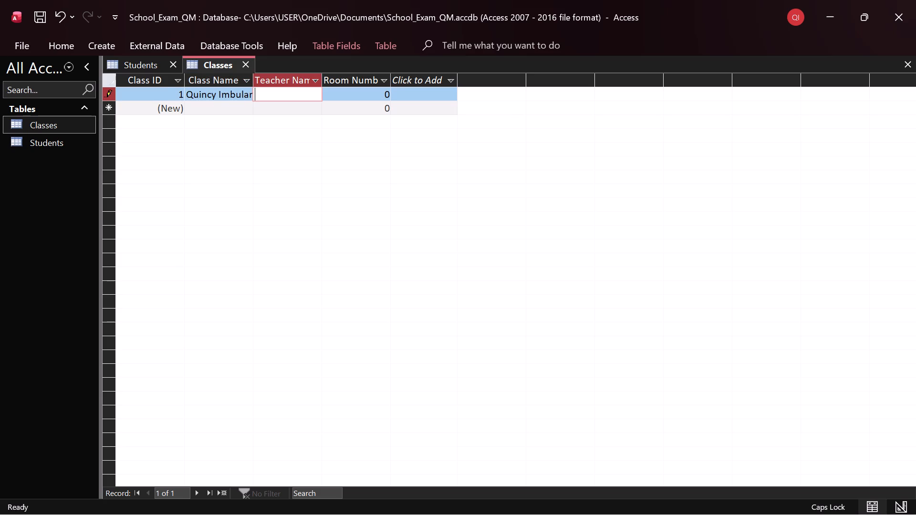
Complete the first Classes record with teacher name Maxi and room number 12.
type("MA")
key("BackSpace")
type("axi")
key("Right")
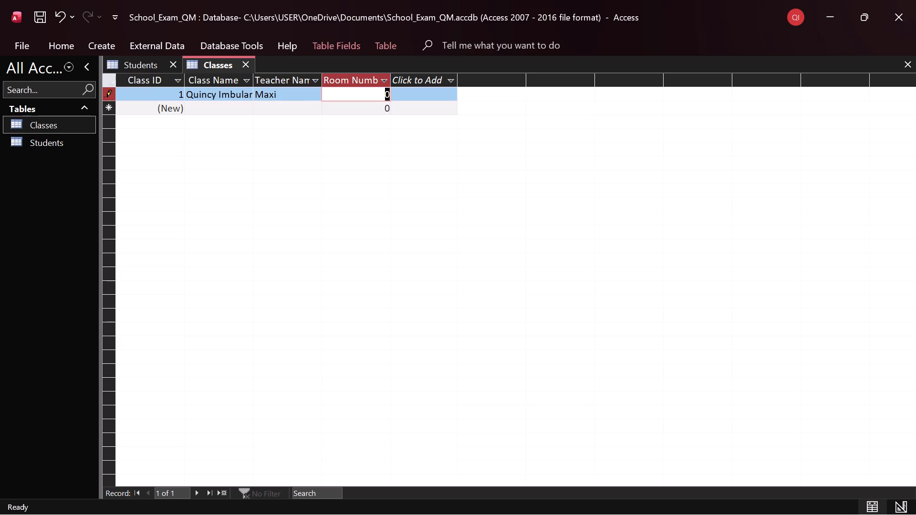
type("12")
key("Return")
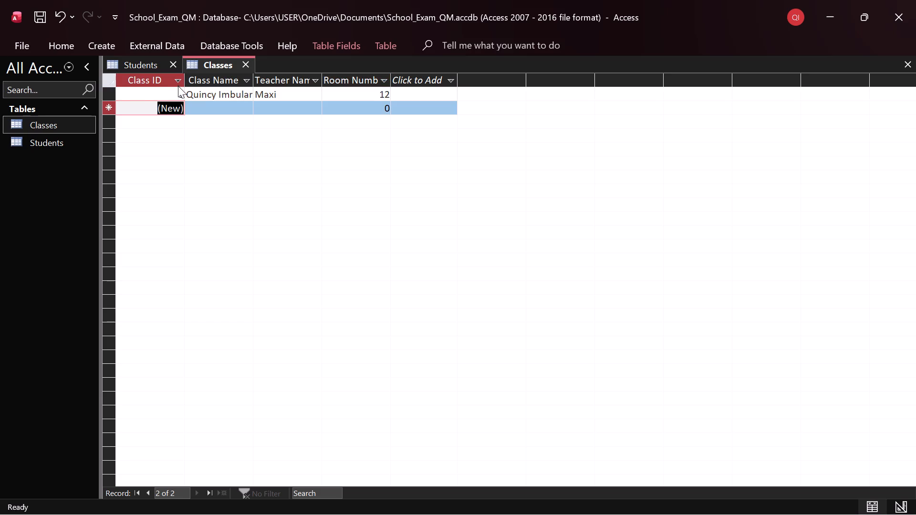
Start a second Classes record by entering the person's full name in the Class Name field.
left_click(208, 104)
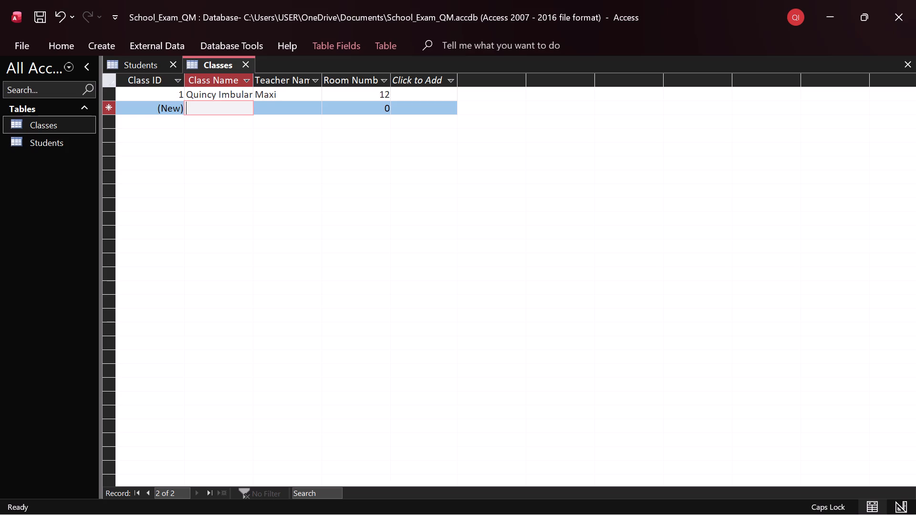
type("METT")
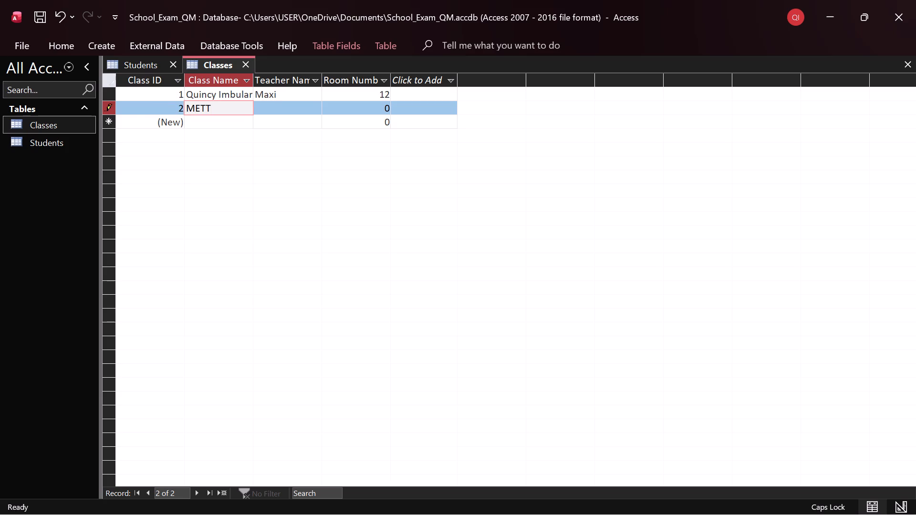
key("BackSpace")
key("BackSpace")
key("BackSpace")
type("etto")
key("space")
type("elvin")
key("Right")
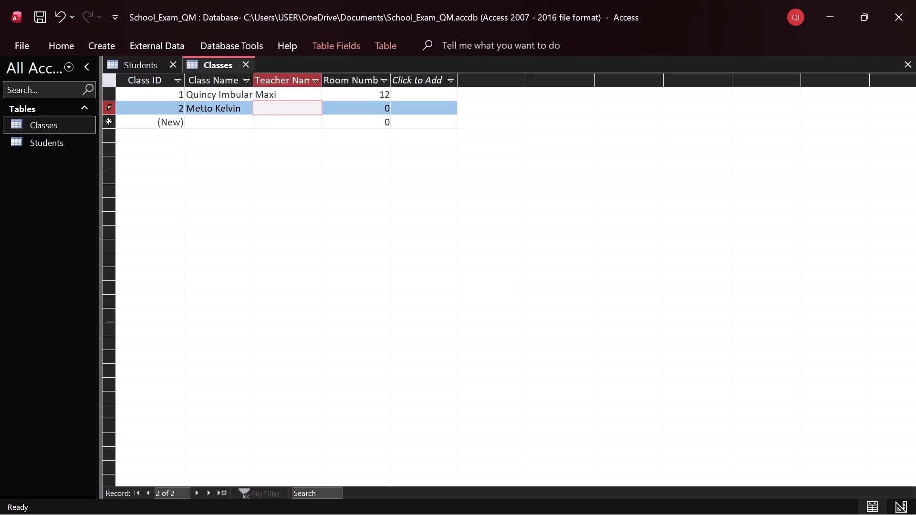
Complete the second Classes record with teacher name Sheila and room number 13.
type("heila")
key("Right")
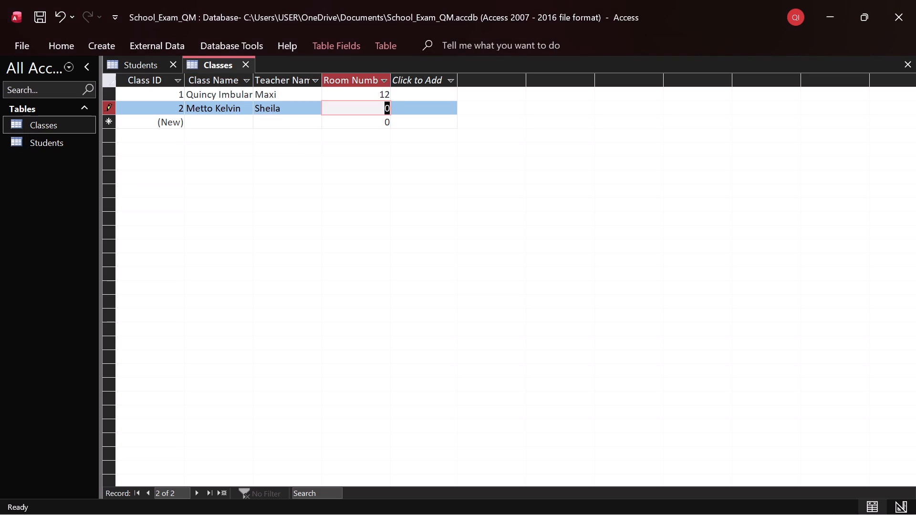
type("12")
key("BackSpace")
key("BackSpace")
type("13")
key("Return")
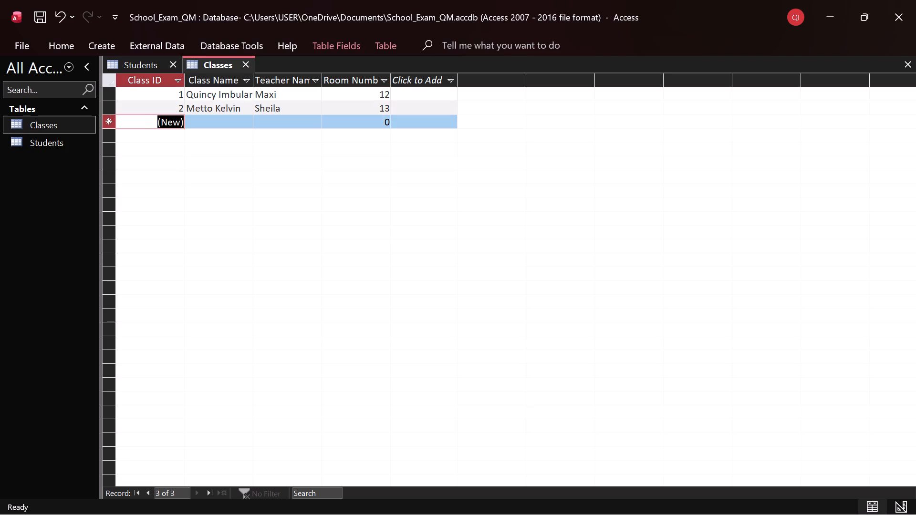
Start a third Classes record by entering the person's full name in the Class Name field.
left_click(195, 120)
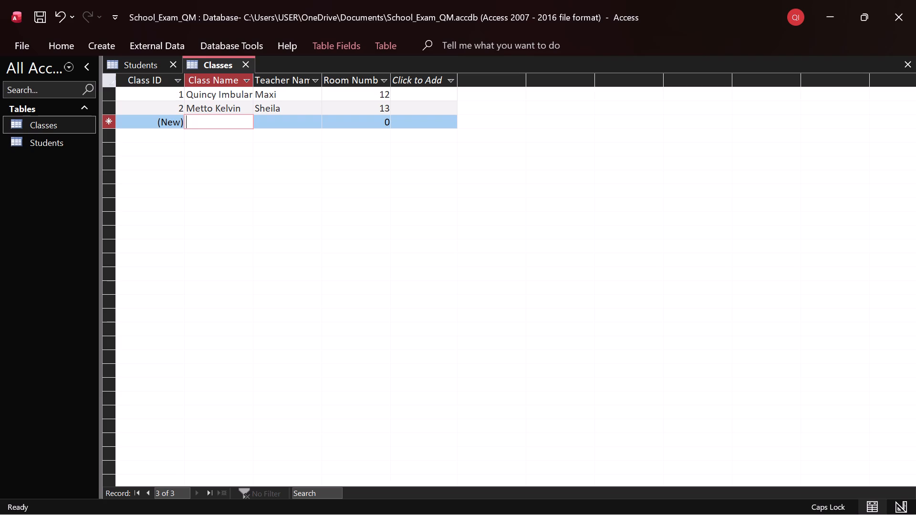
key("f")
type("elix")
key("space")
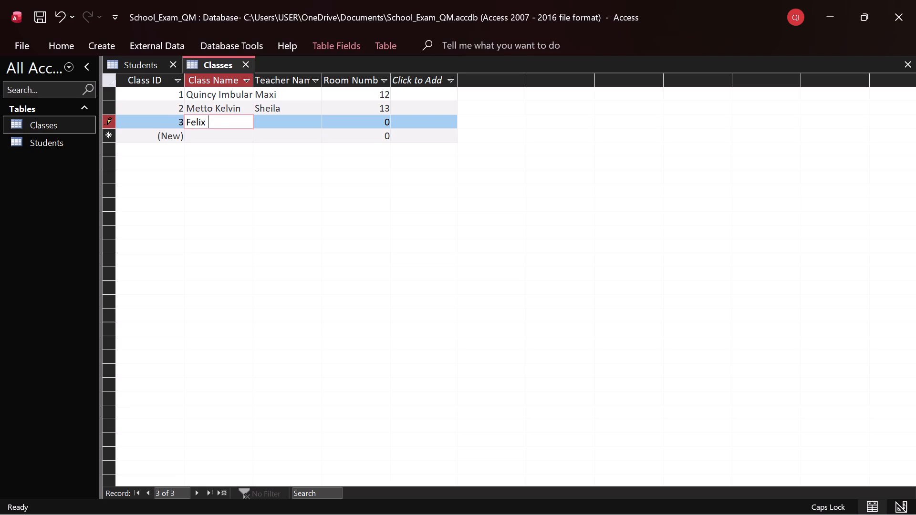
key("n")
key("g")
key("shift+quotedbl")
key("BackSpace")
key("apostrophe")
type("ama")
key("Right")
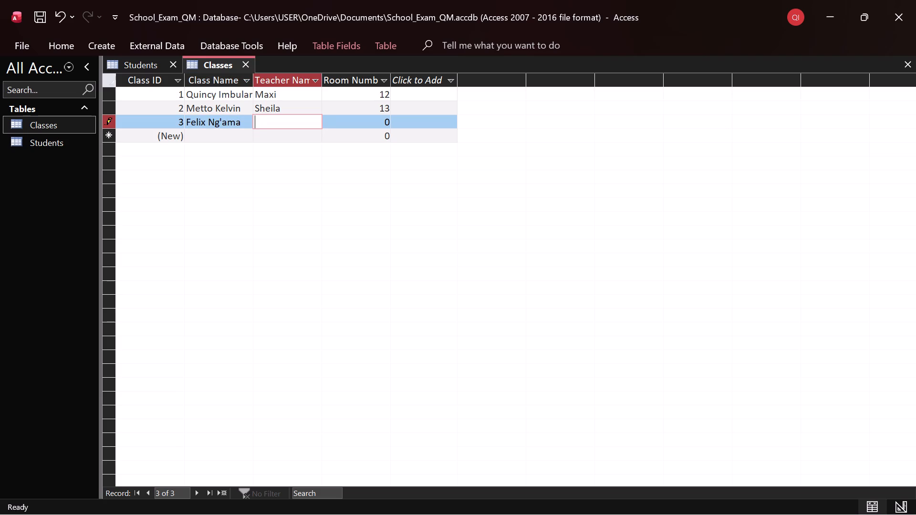
Complete the third Classes record with teacher name Easther and room number 10.
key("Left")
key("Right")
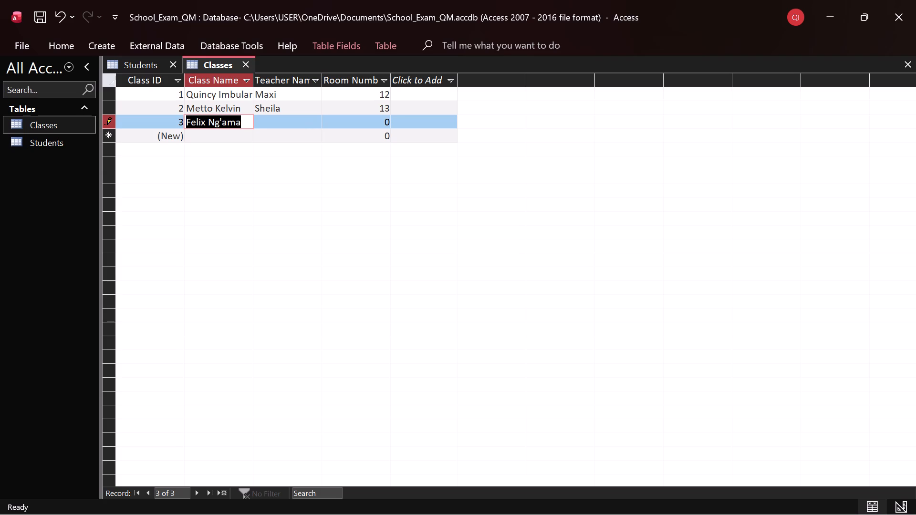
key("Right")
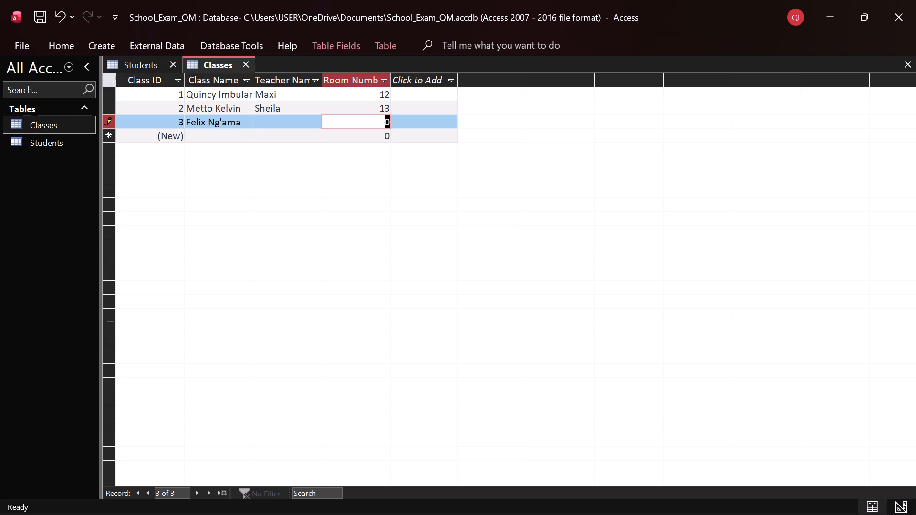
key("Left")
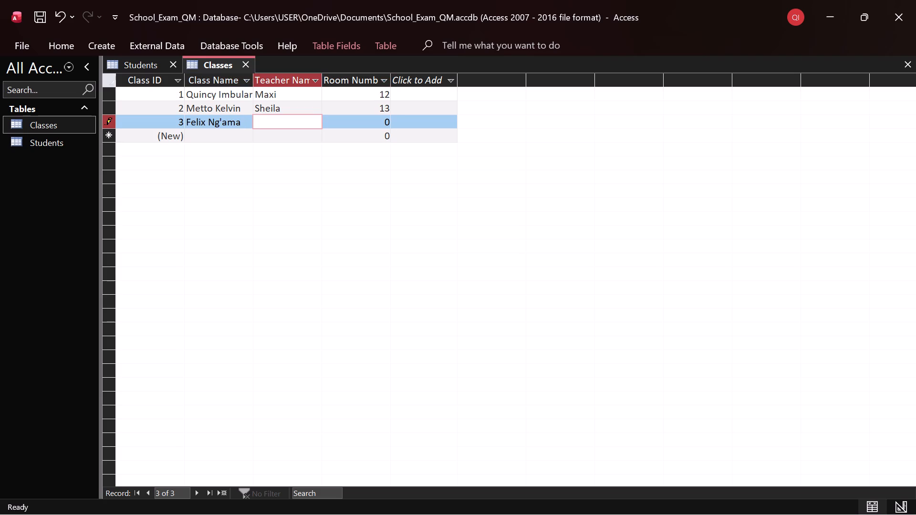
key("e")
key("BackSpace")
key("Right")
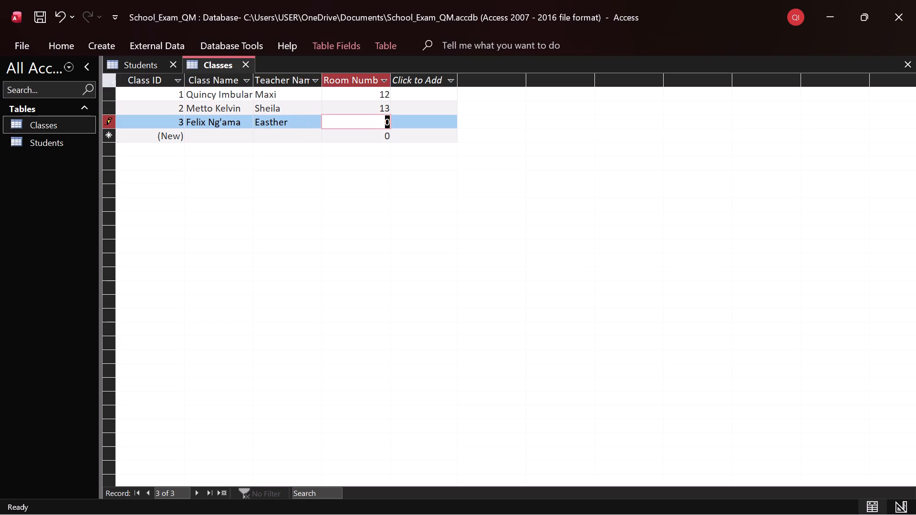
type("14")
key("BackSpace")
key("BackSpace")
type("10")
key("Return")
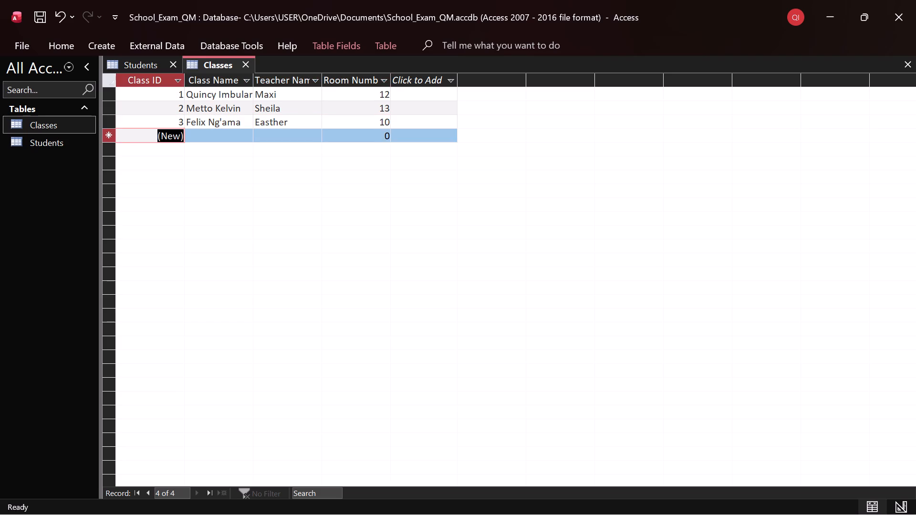
Add a fourth Classes record with the person's full name as class name, teacher name Sam and room number 9.
left_click(212, 137)
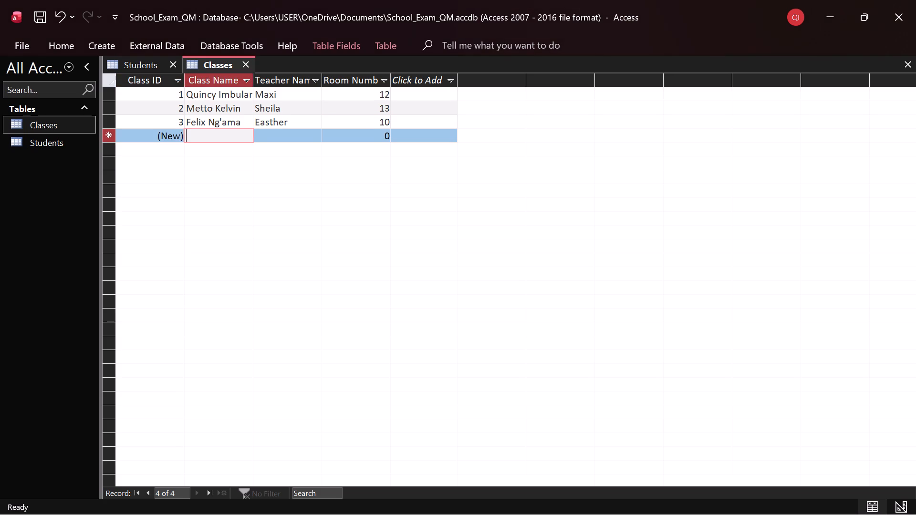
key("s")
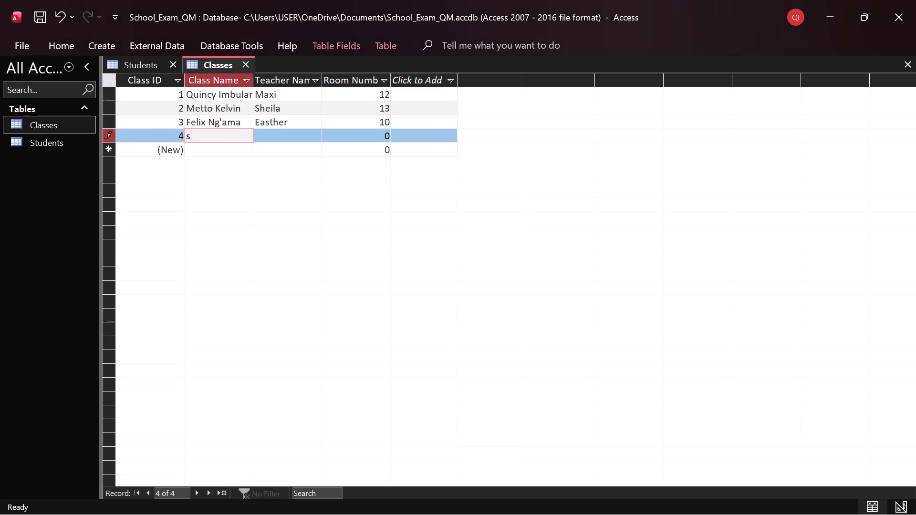
key("BackSpace")
key("Right")
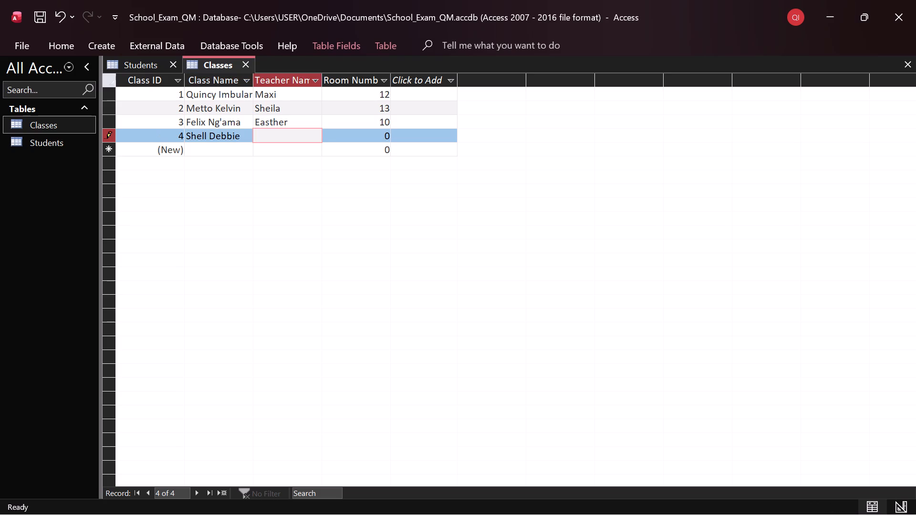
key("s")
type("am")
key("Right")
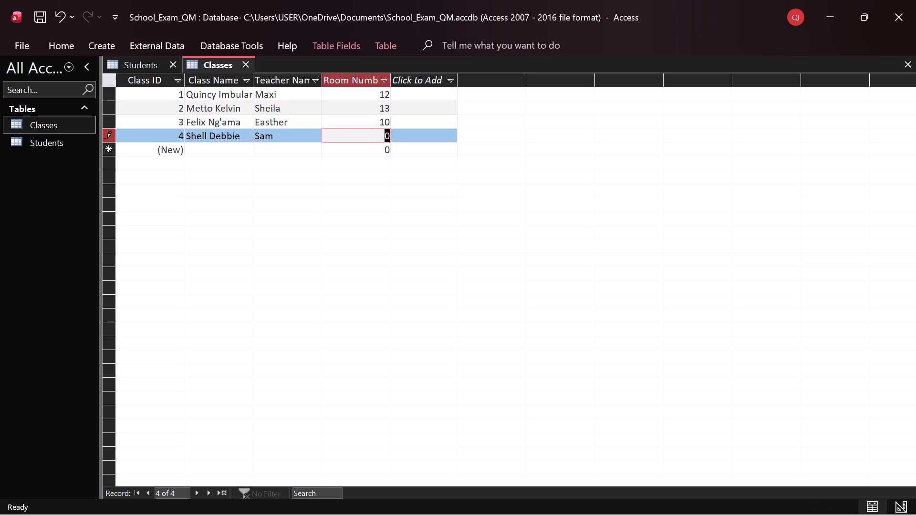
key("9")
Start a fifth Classes record by entering the person's full name in the Class Name field.
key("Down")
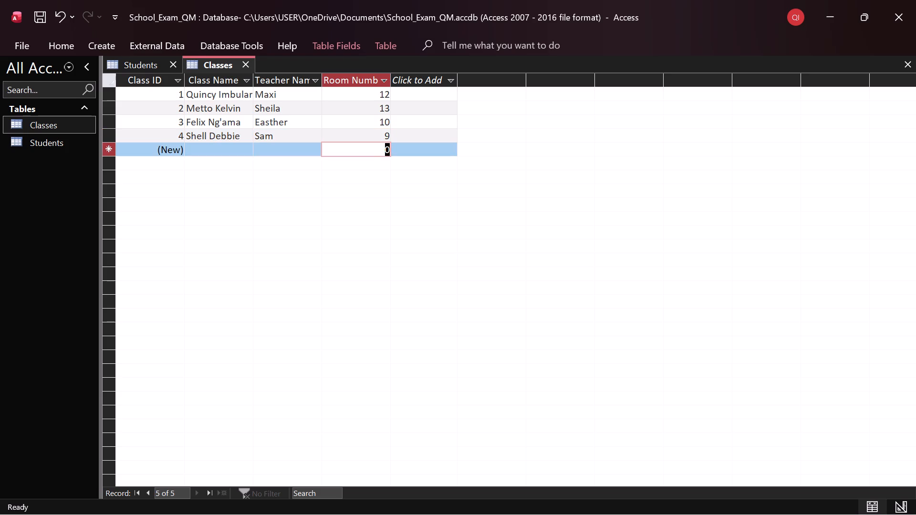
left_click(207, 147)
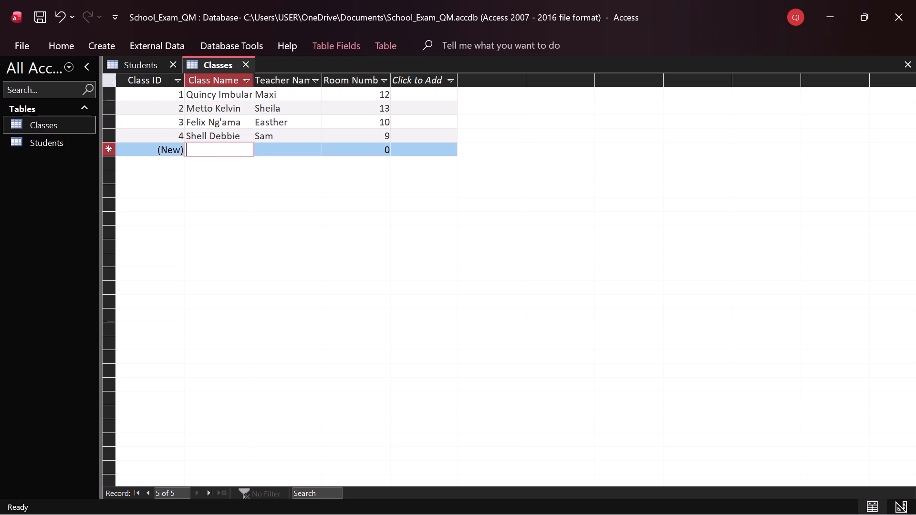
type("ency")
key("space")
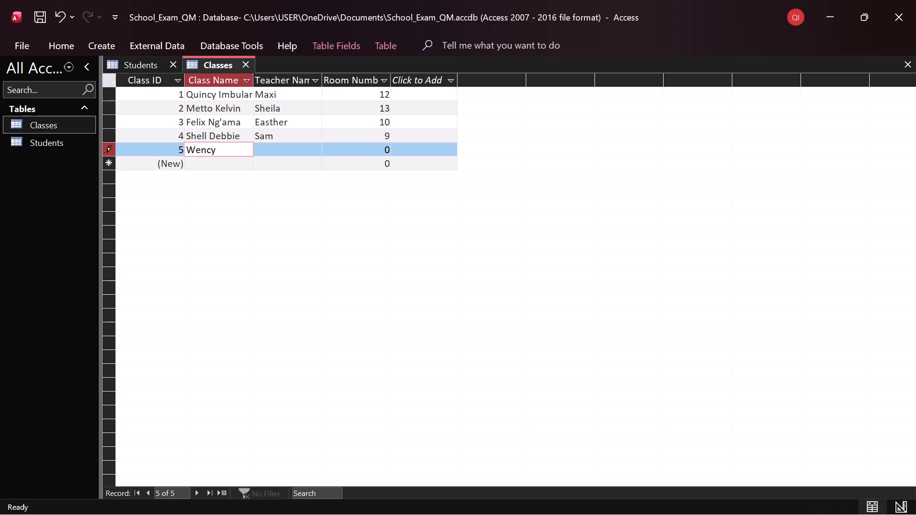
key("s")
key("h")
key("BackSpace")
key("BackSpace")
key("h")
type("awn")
Complete the fifth Classes record with teacher name Peter and room number 8.
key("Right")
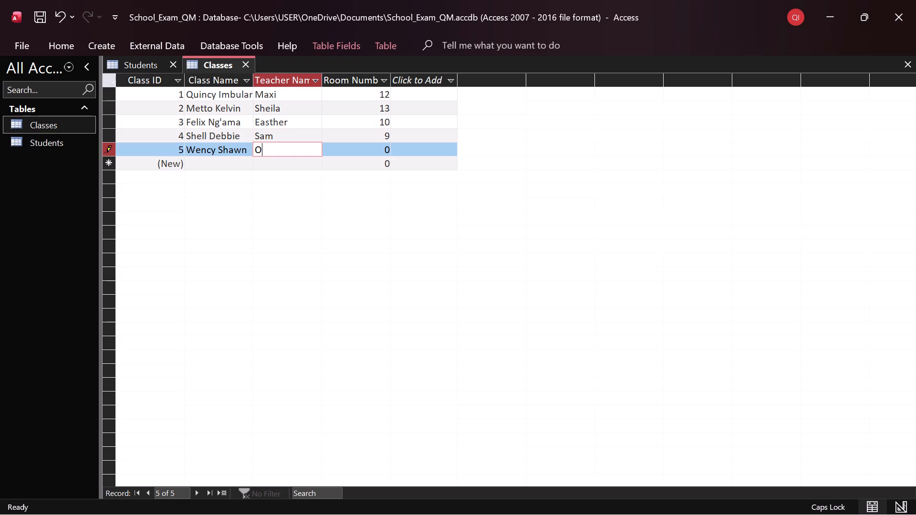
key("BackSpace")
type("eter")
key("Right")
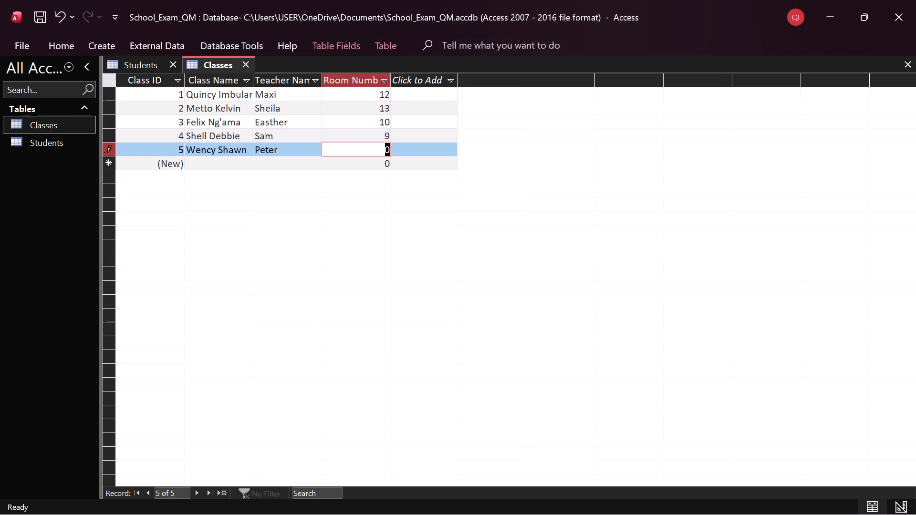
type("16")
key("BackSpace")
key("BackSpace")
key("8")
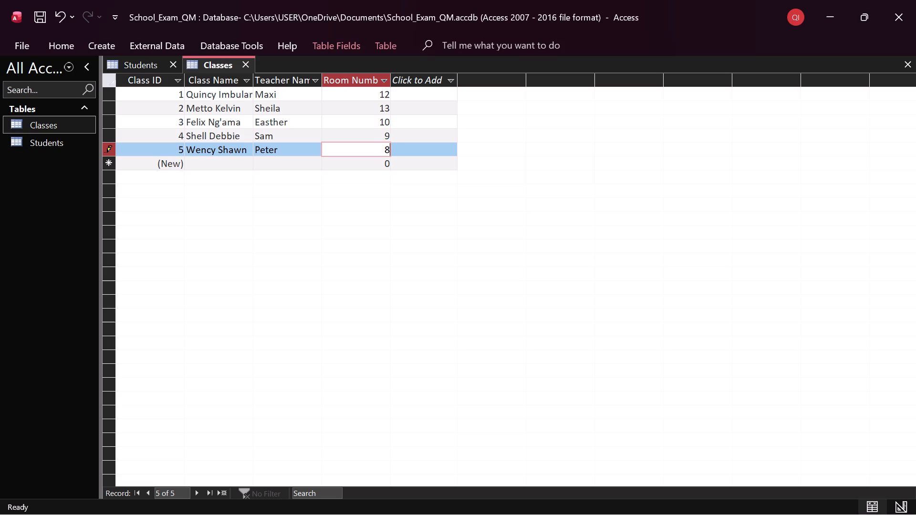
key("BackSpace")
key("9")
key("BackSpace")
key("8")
Start a sixth Classes record by entering the person's full name in the Class Name field.
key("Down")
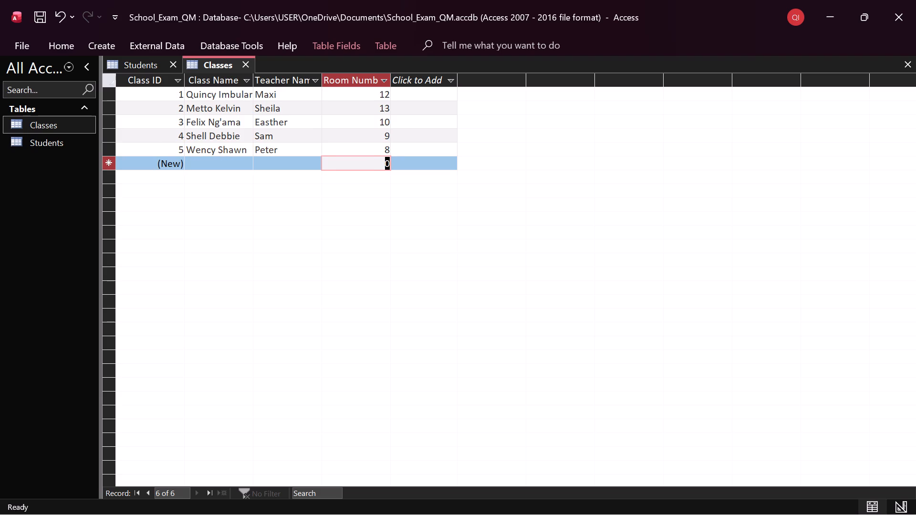
left_click(196, 159)
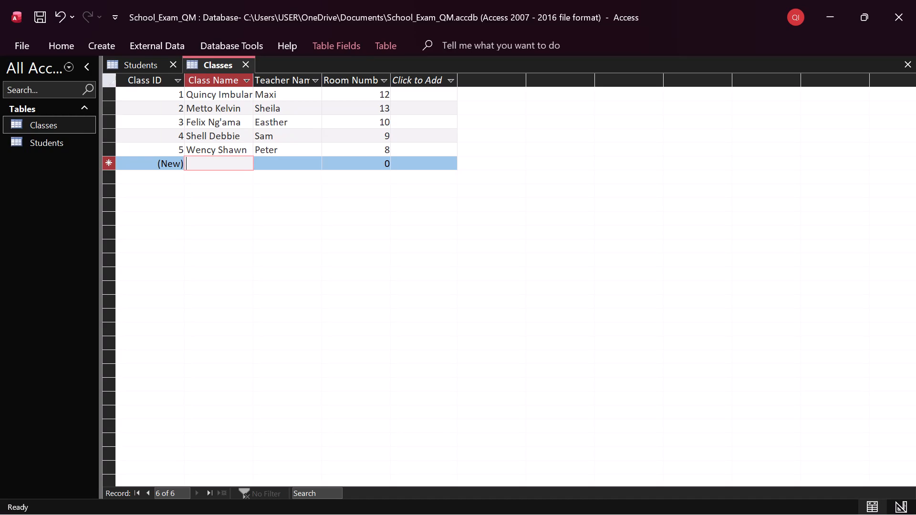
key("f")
key("BackSpace")
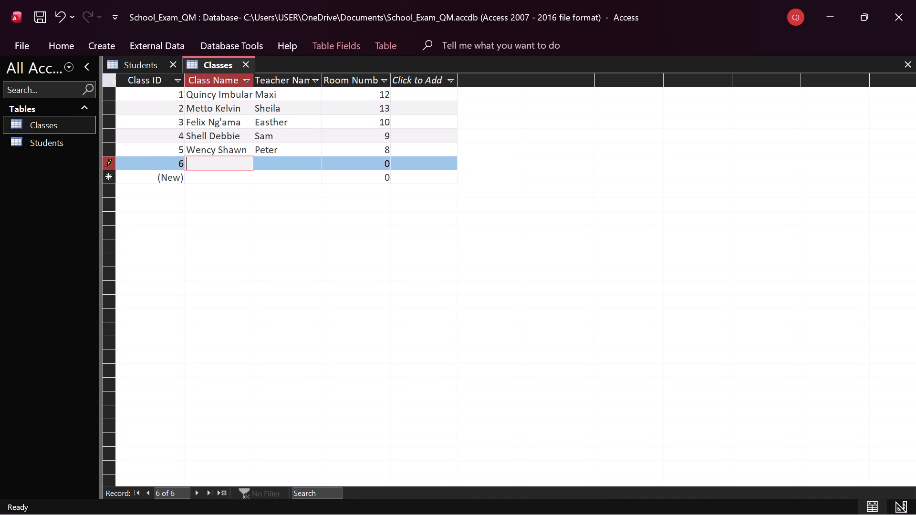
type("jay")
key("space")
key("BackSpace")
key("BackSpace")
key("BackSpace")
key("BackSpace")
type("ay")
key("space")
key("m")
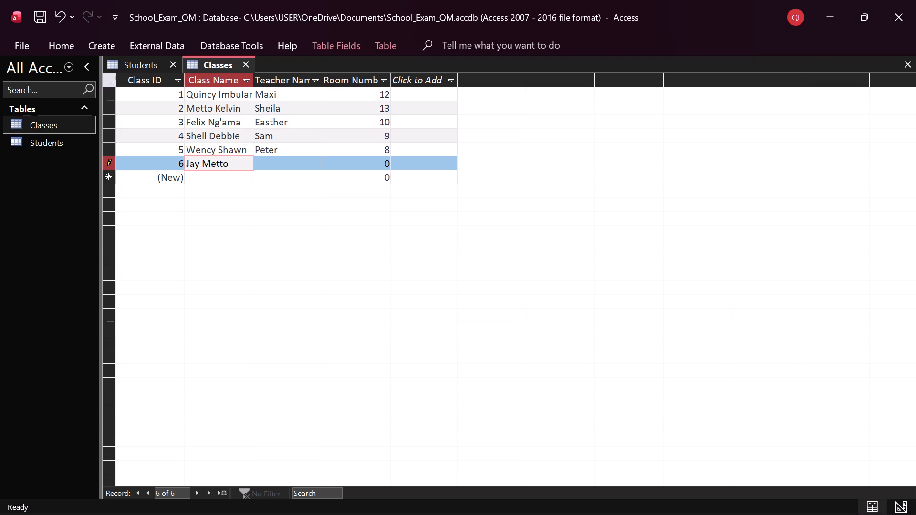
Complete the sixth Classes record with teacher name Lydia and room number 14, and save it.
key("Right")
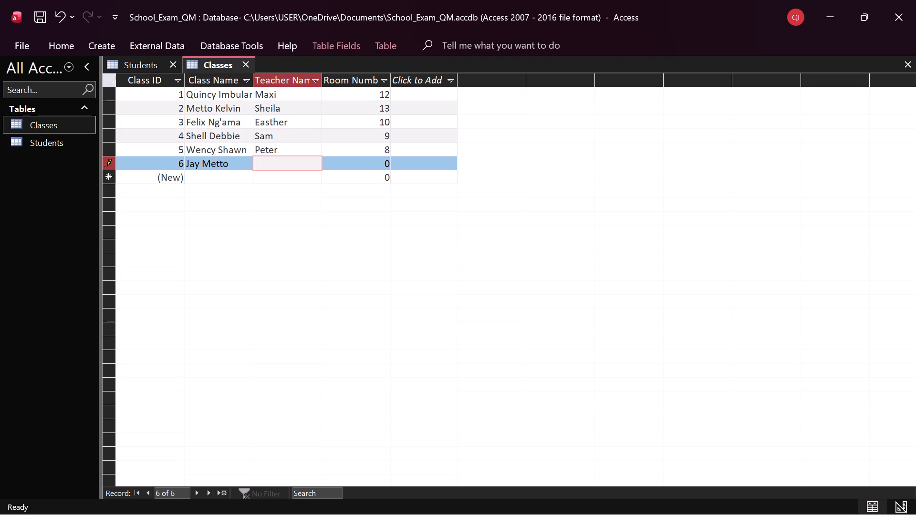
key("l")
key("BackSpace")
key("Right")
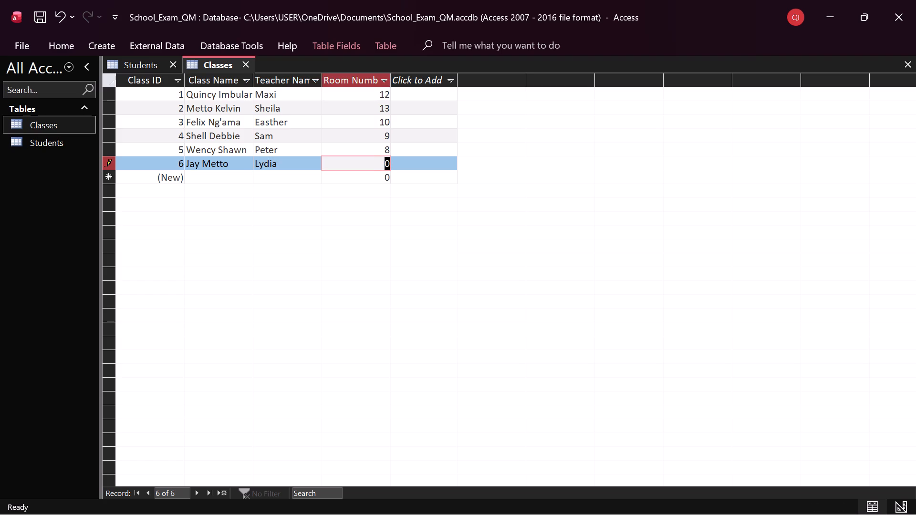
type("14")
left_click(39, 18)
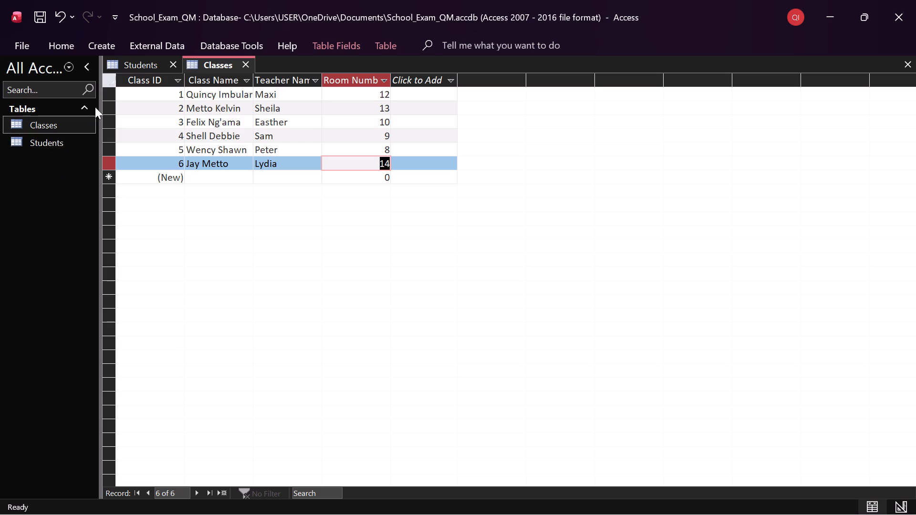
Open the database's Relationships layout to set up links between tables.
left_click(97, 47)
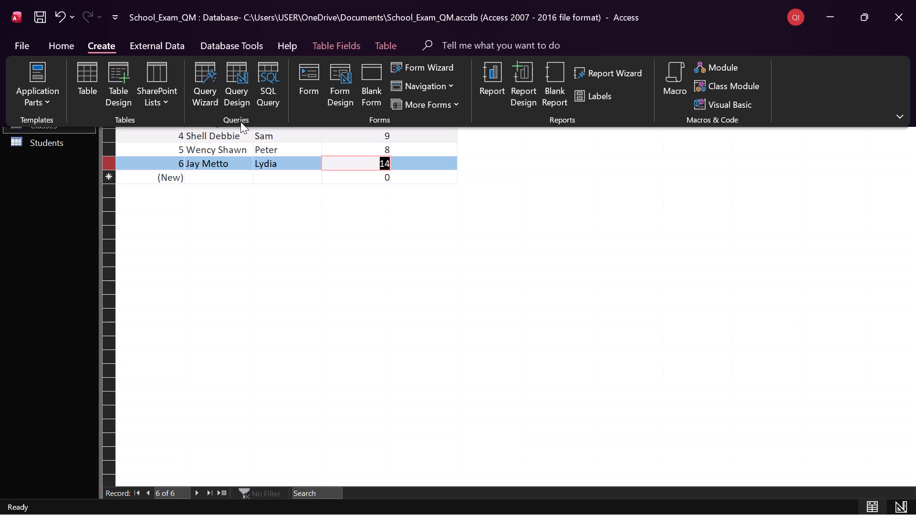
left_click(154, 46)
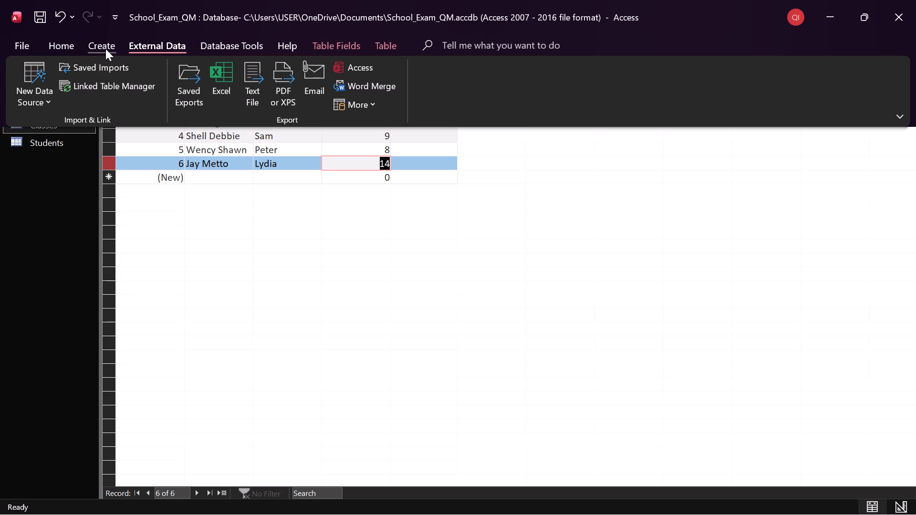
left_click(105, 49)
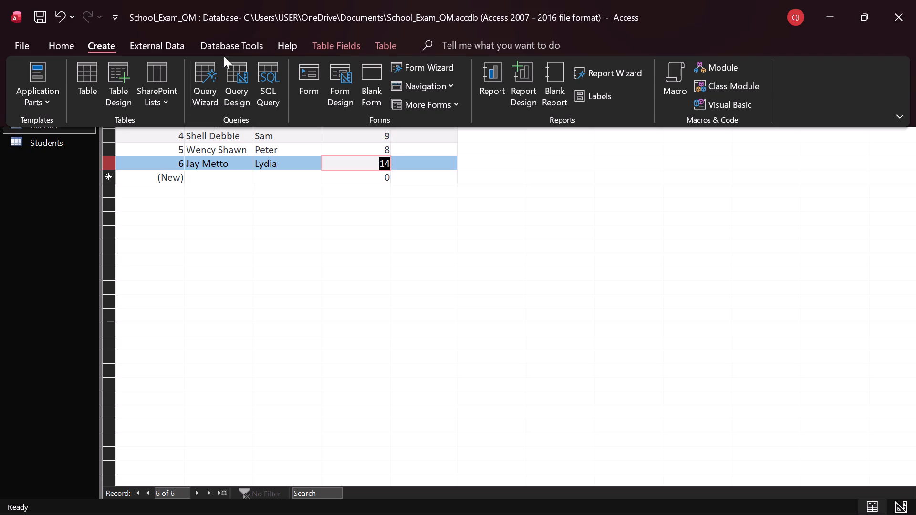
left_click(246, 49)
left_click(185, 77)
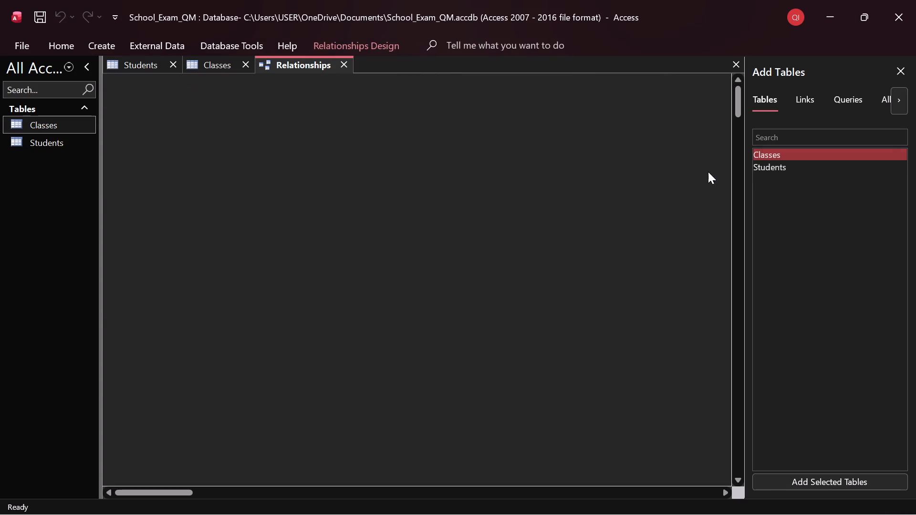
Add the Classes and Students tables to the relationships layout.
left_click(778, 154)
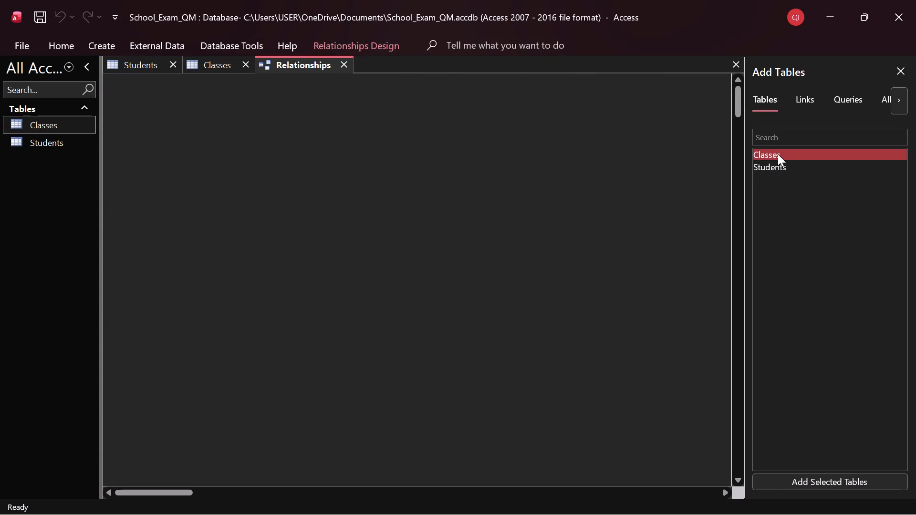
double_click(778, 154)
double_click(785, 167)
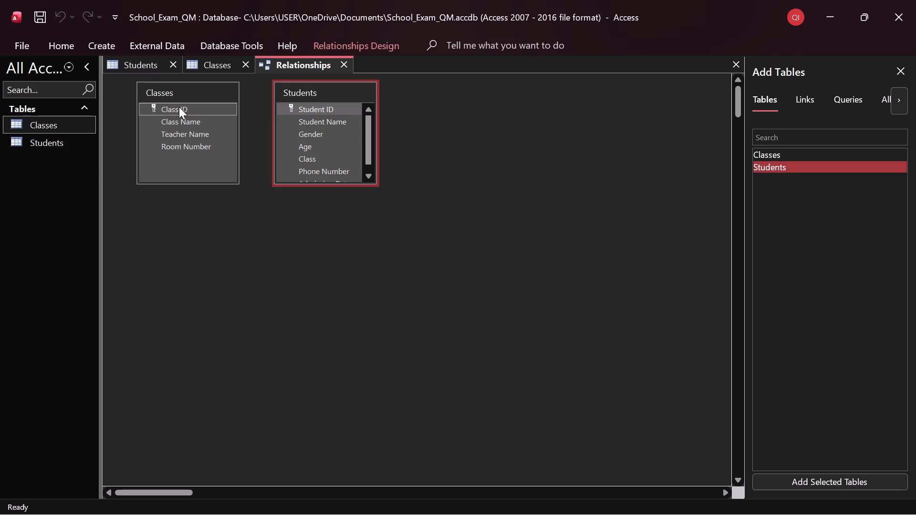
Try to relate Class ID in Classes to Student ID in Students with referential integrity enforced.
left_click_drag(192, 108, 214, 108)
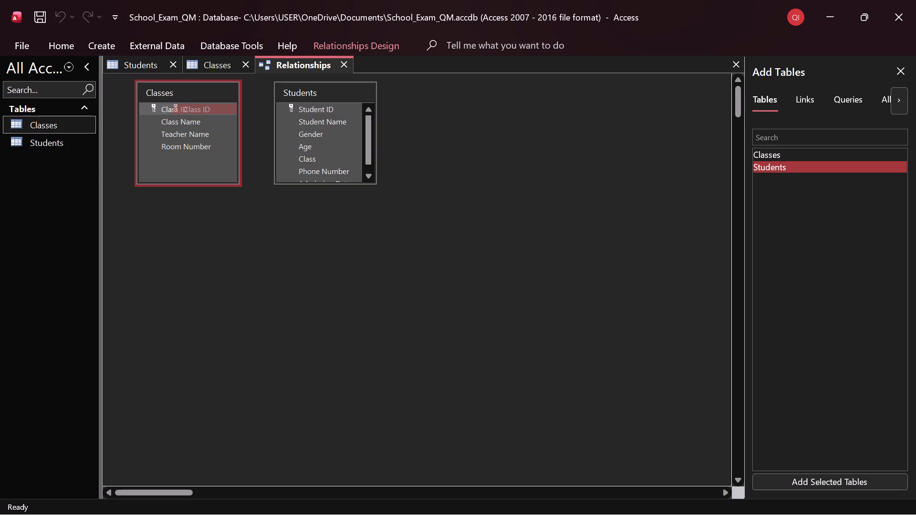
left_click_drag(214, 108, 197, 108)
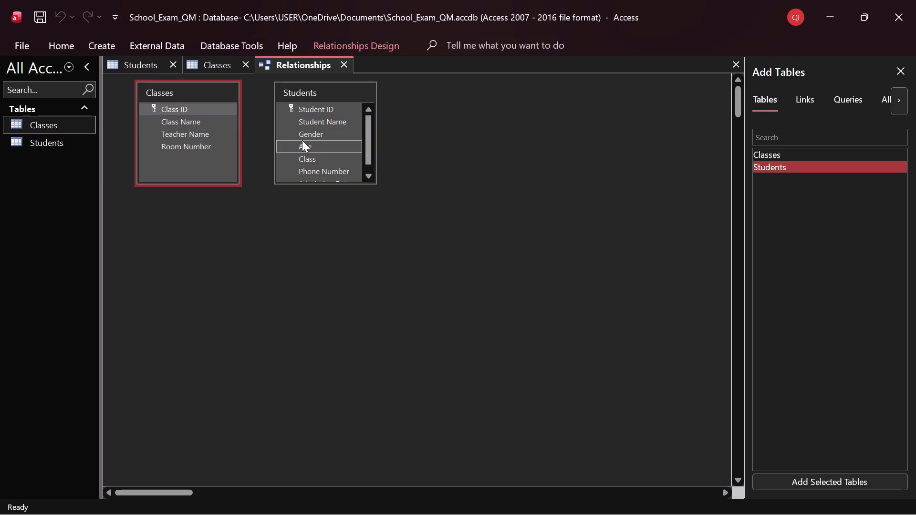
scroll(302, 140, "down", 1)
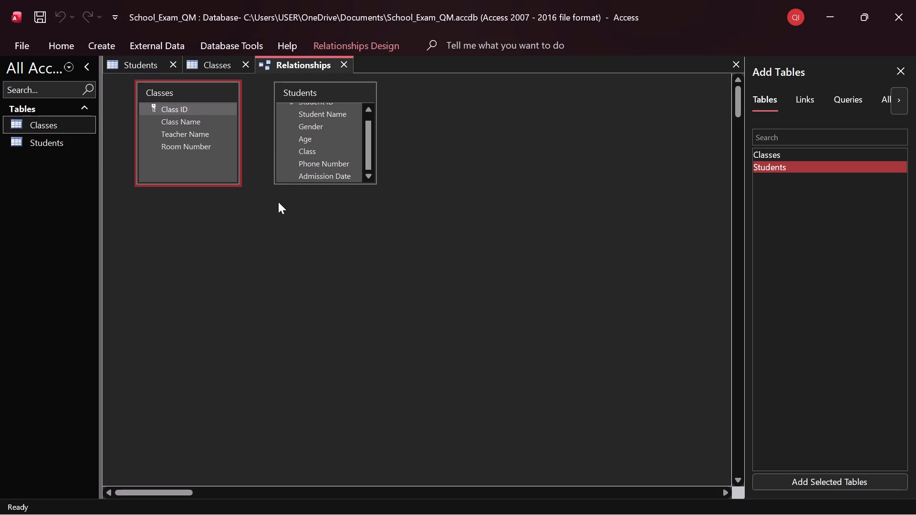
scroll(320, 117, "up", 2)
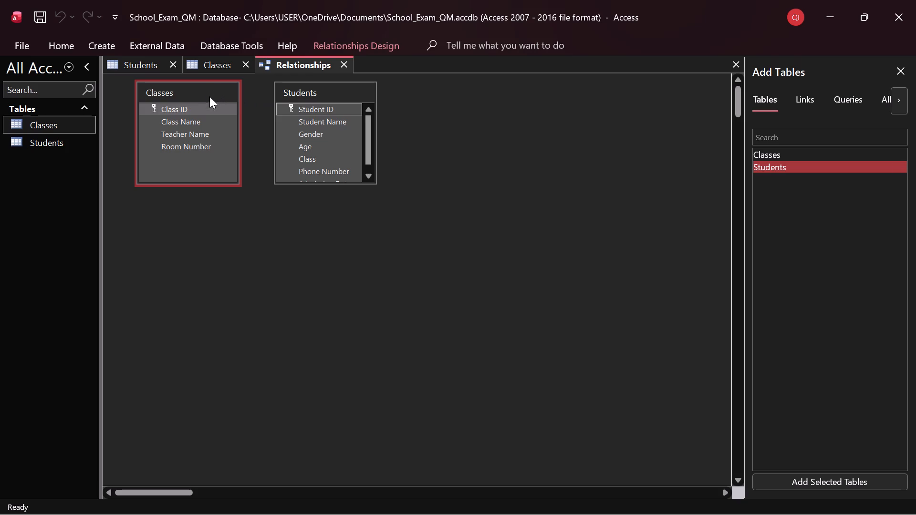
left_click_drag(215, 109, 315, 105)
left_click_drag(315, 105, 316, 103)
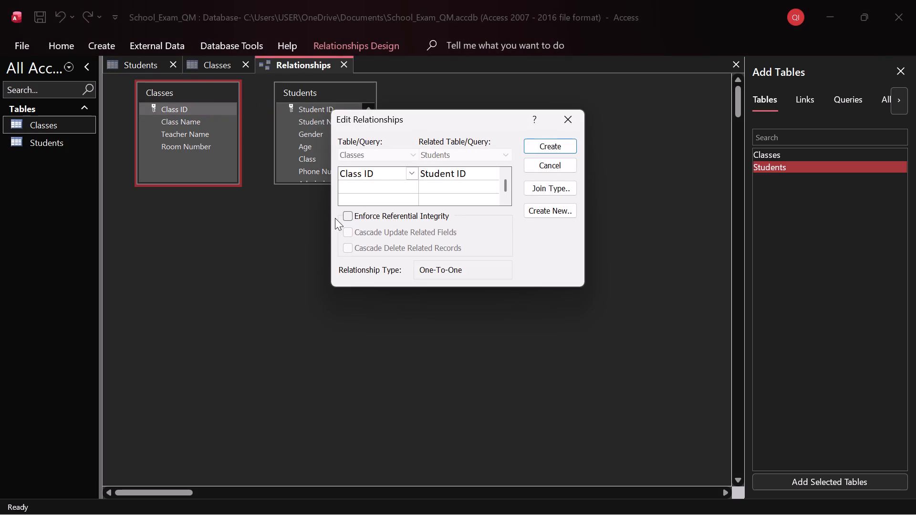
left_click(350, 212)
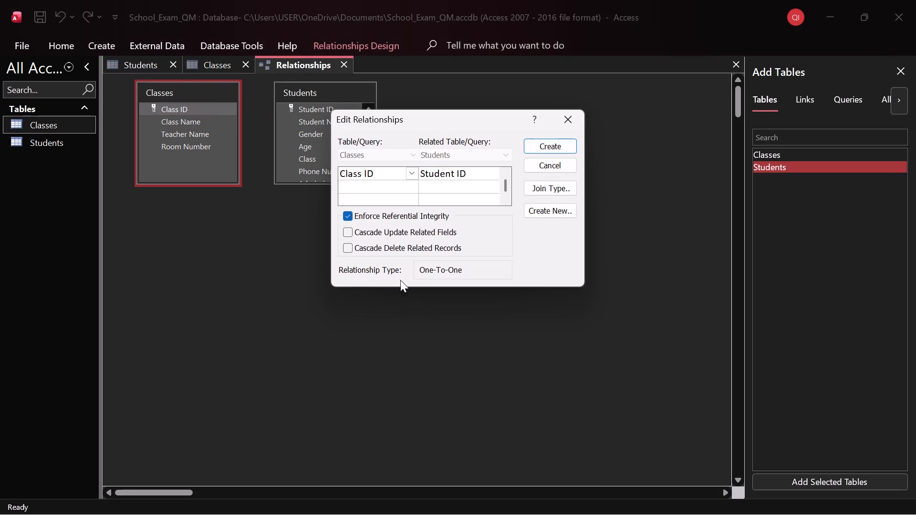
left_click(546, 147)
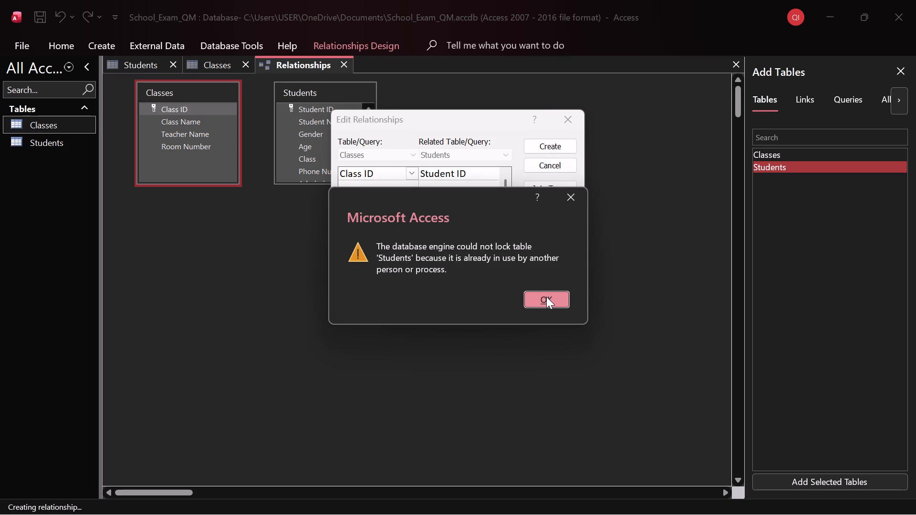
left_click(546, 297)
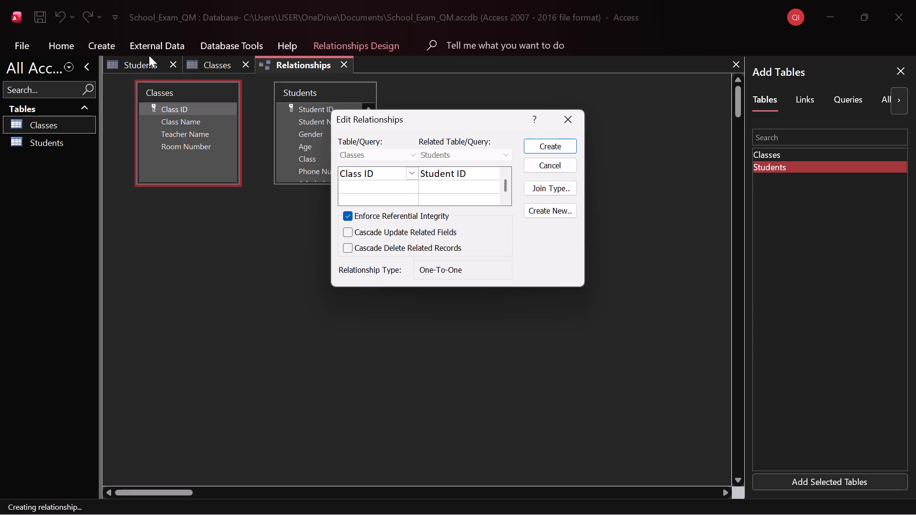
Close the open Students and Classes tables, abandoning the pending relationship and keeping the relationships layout open.
left_click(173, 62)
left_click(173, 62)
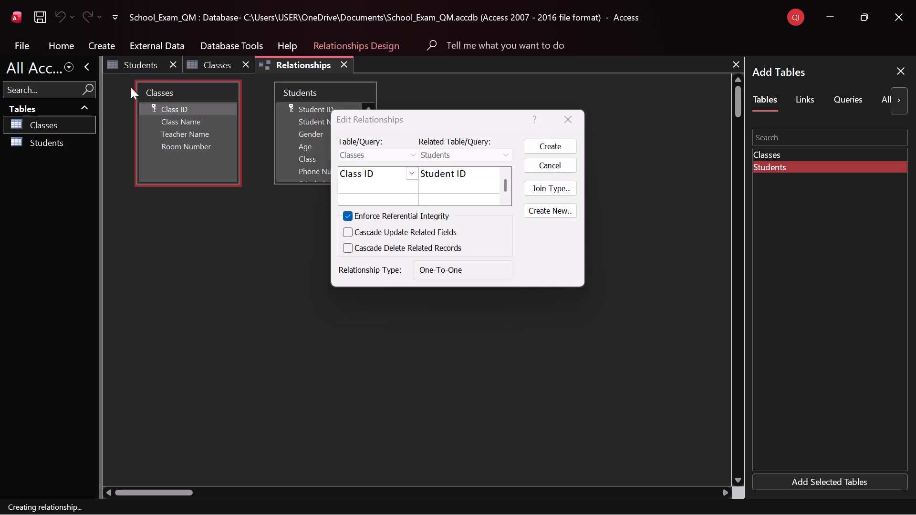
right_click(164, 58)
left_click(577, 124)
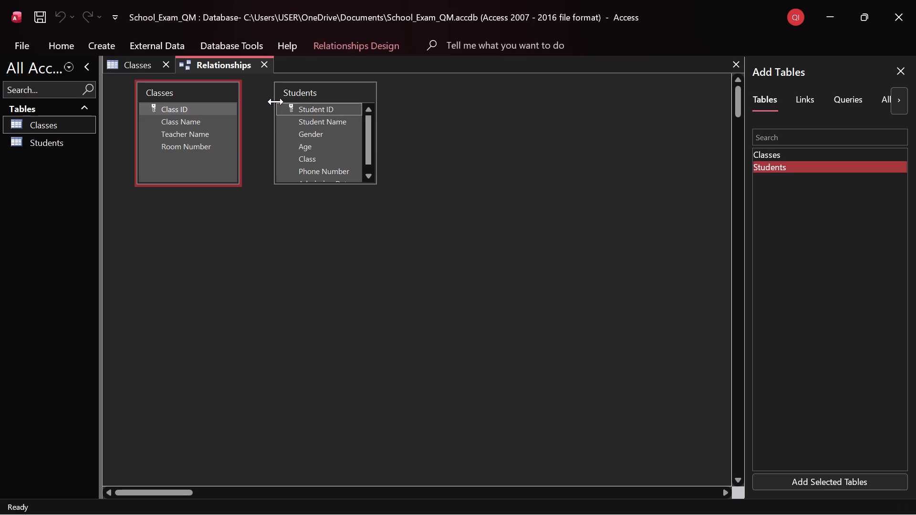
left_click(224, 67)
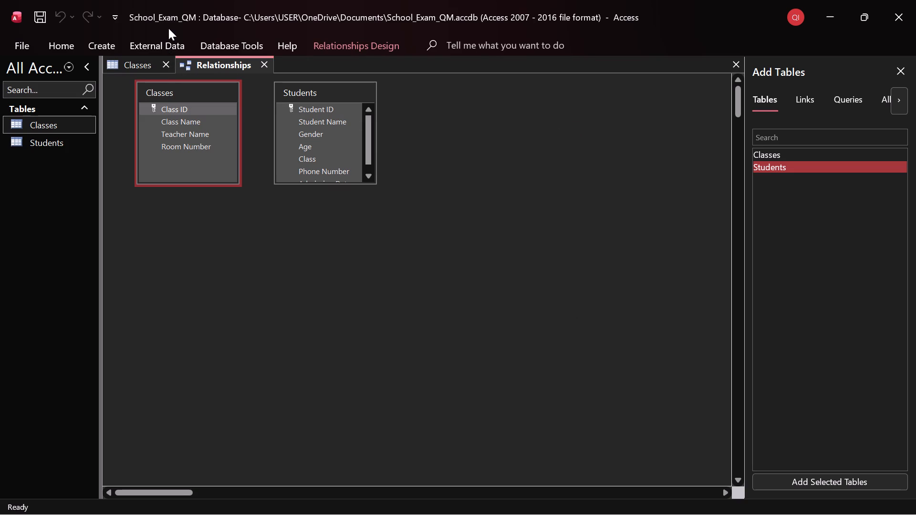
double_click(166, 60)
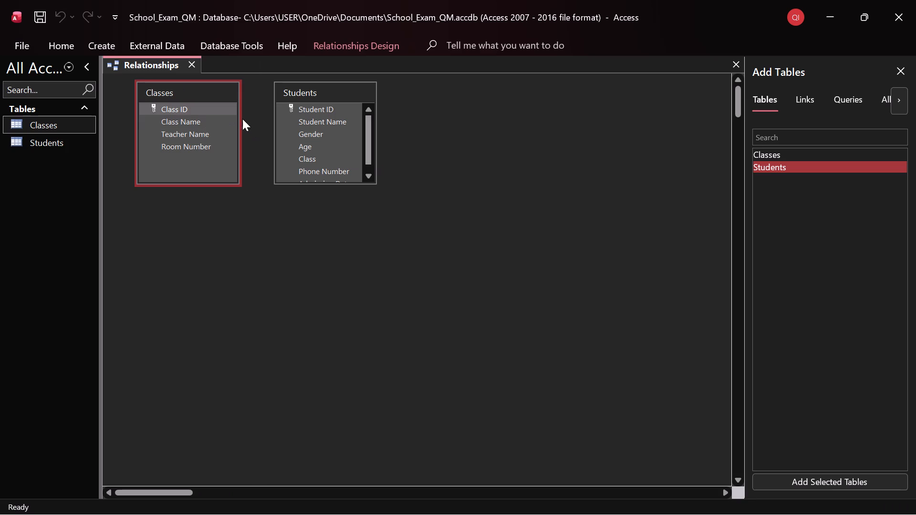
Create a relationship from Class ID in Classes to Student ID in Students with referential integrity enforced.
left_click(221, 114)
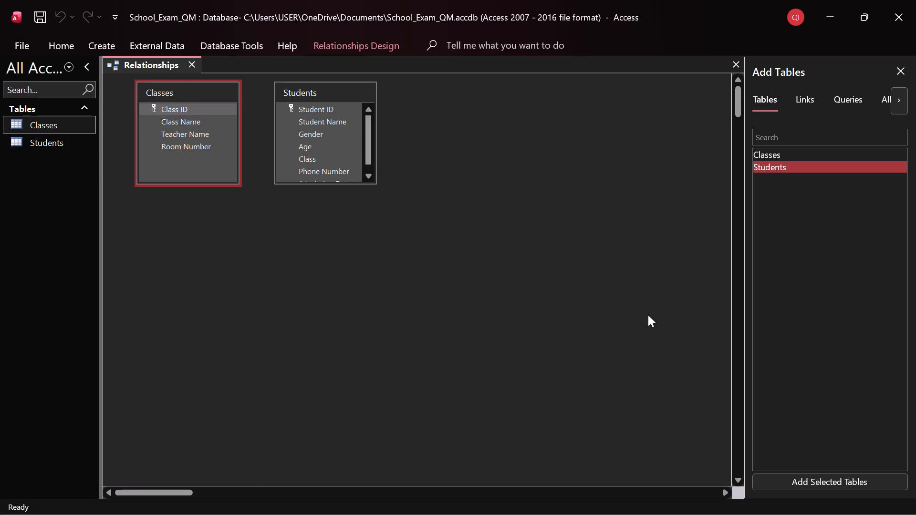
left_click_drag(206, 106, 293, 106)
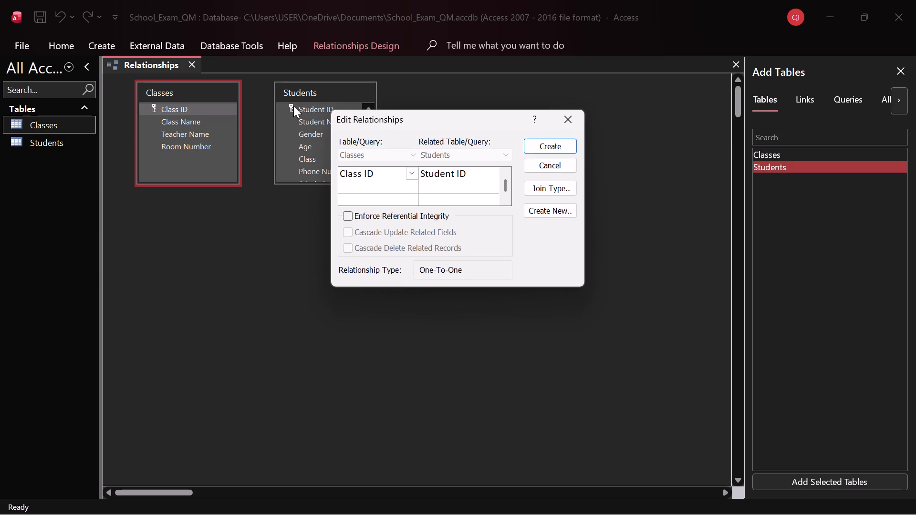
left_click(349, 211)
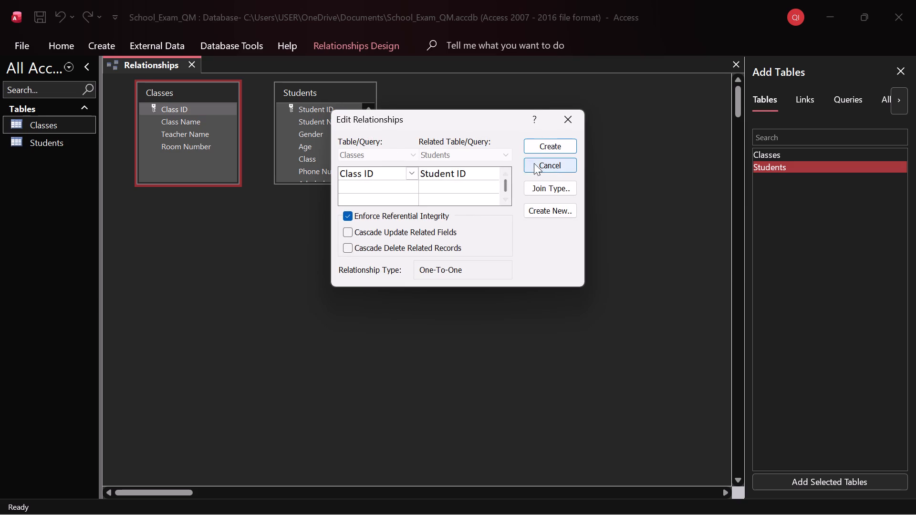
left_click(546, 144)
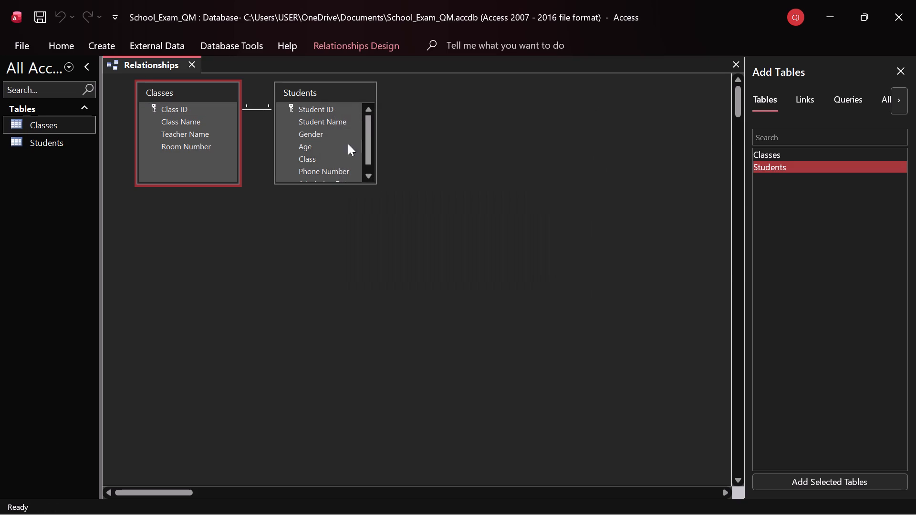
Move the Students table box diagonally below the Classes box, clear of it on the right.
left_click_drag(352, 92, 374, 272)
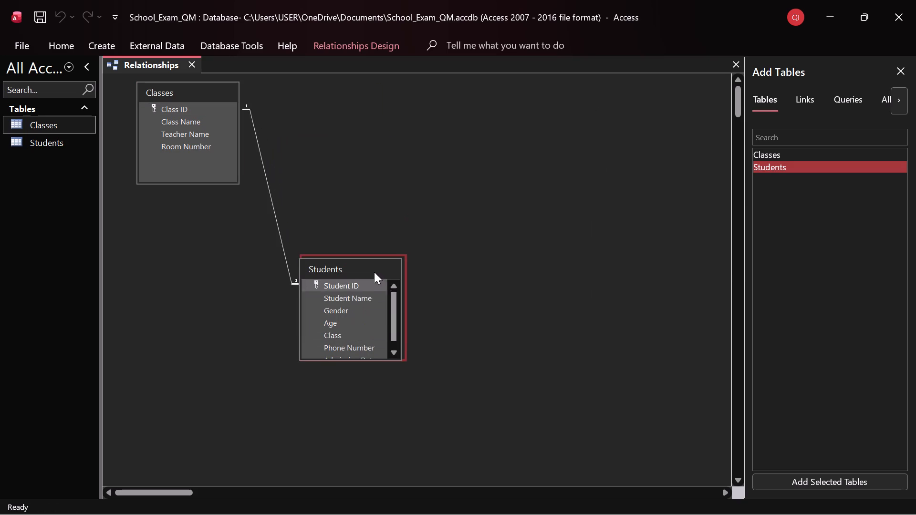
left_click_drag(374, 272, 404, 268)
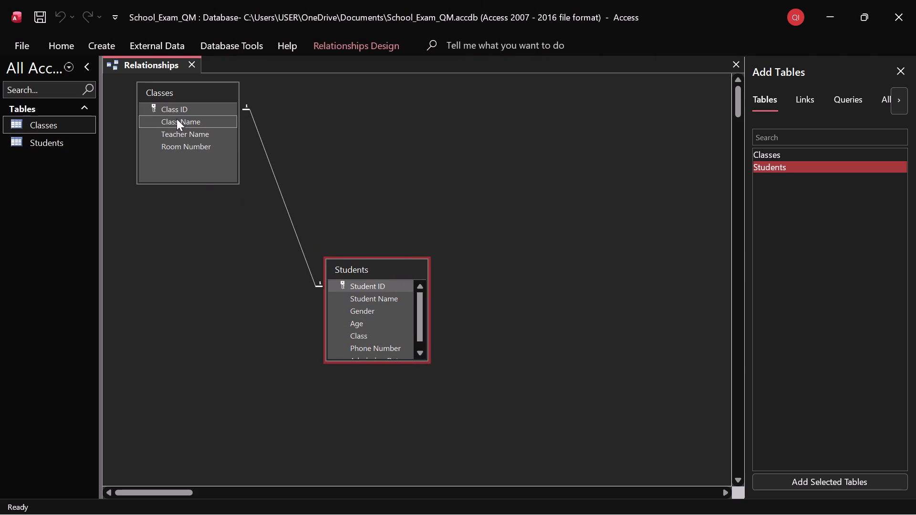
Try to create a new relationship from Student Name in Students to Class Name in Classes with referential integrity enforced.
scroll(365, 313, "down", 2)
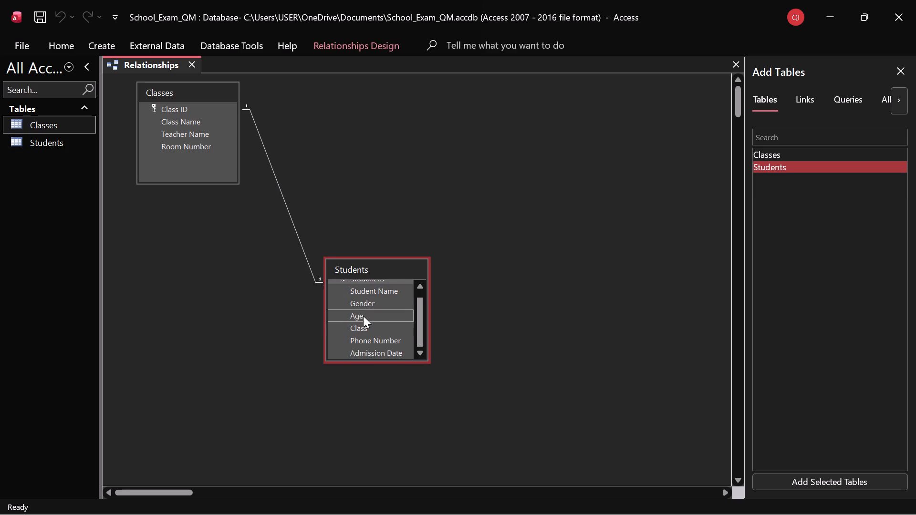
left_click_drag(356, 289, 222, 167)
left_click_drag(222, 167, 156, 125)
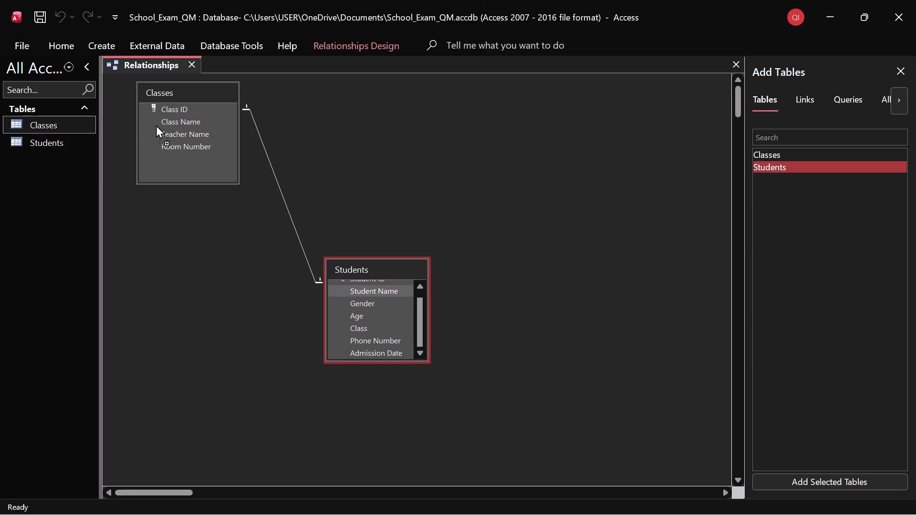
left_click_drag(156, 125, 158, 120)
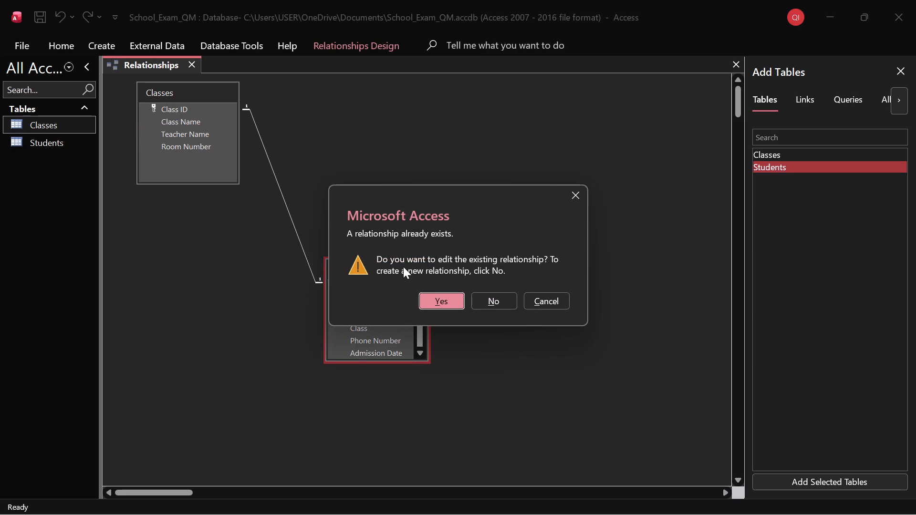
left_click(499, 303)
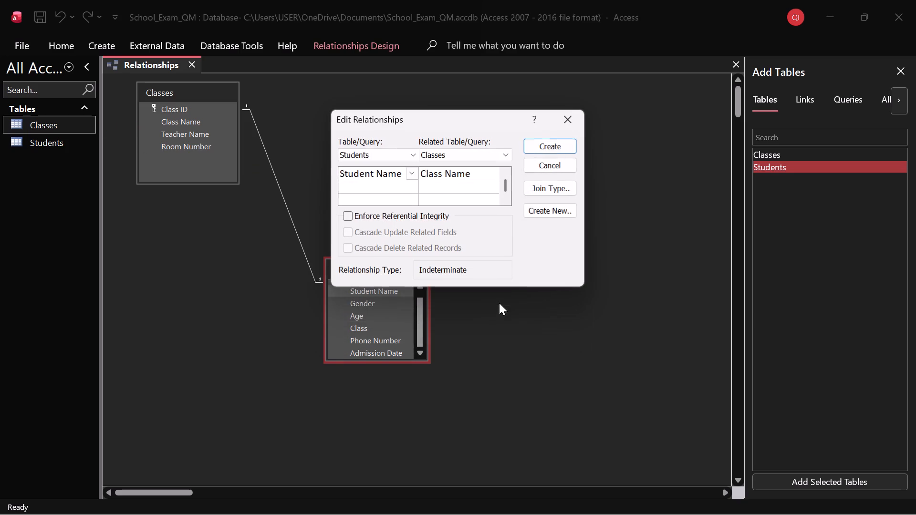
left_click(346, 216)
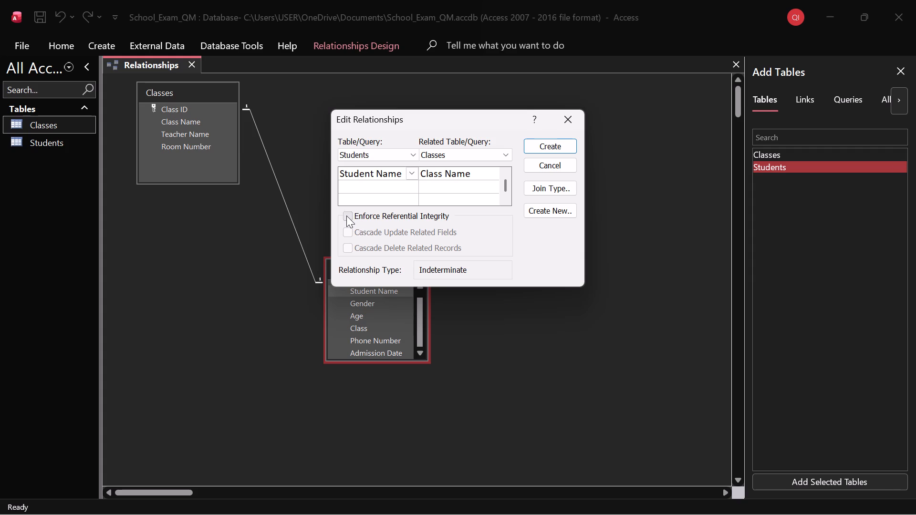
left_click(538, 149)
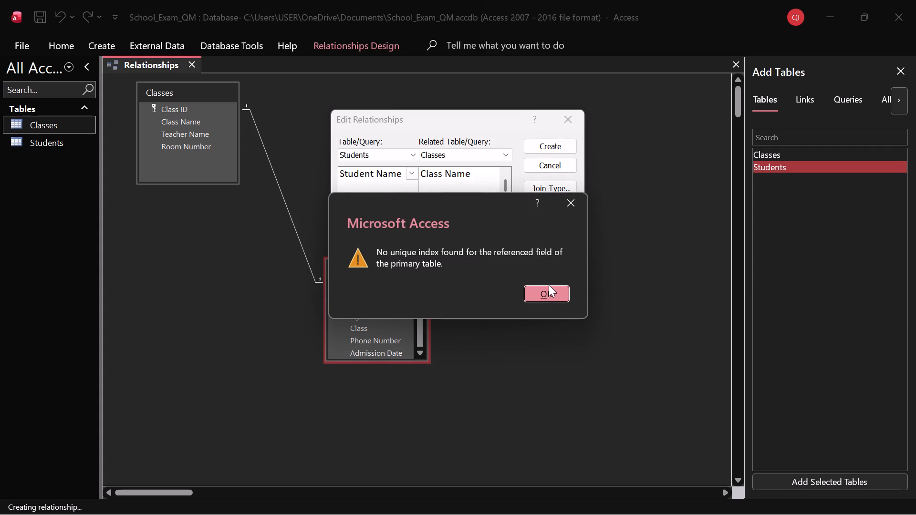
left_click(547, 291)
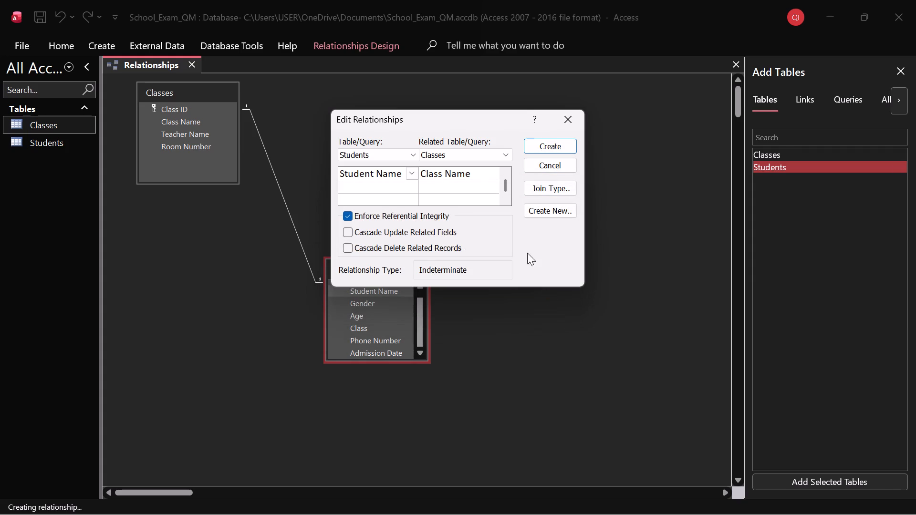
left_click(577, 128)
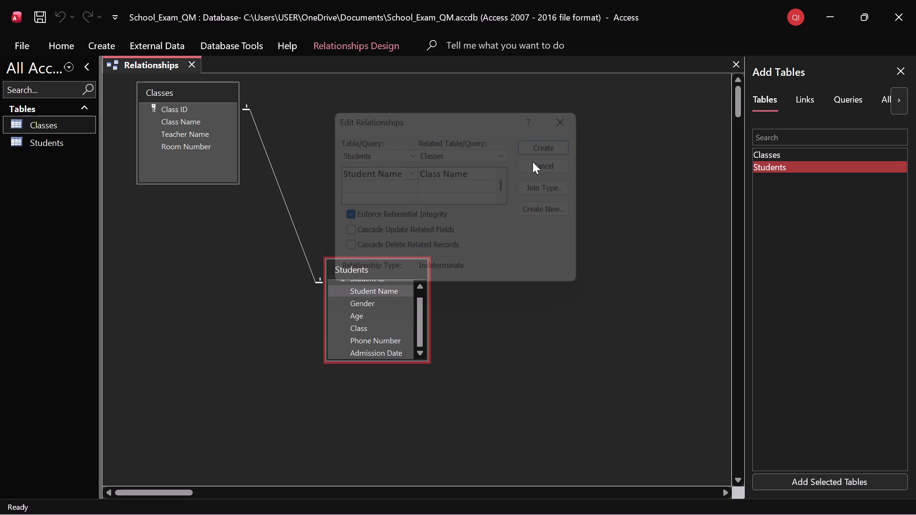
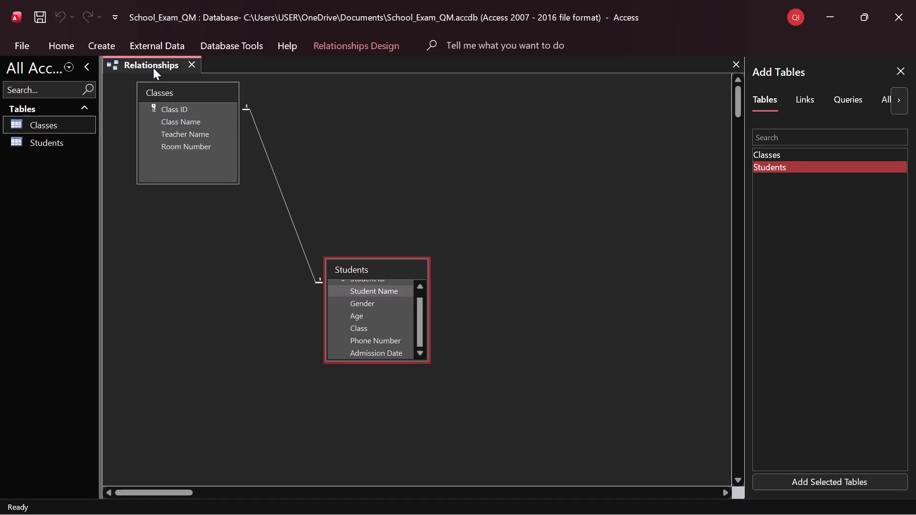
Close the relationships layout and save its changes.
left_click(192, 62)
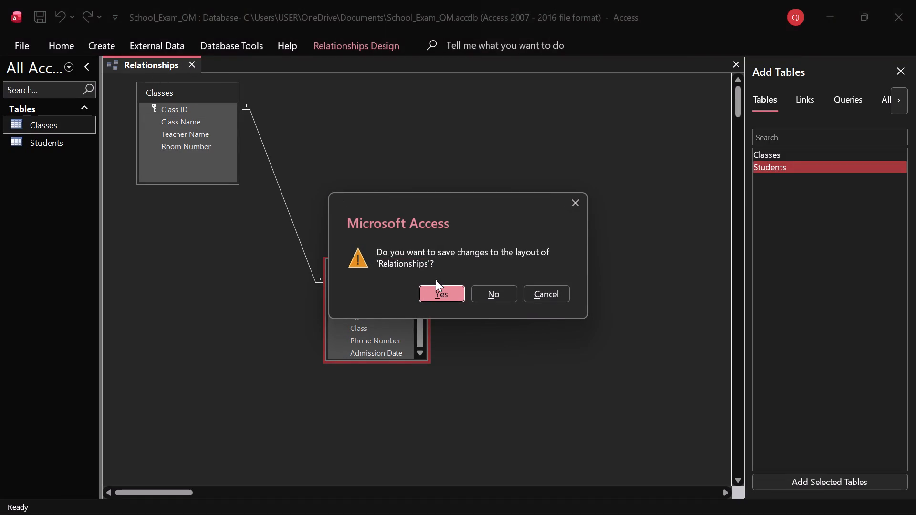
left_click(443, 295)
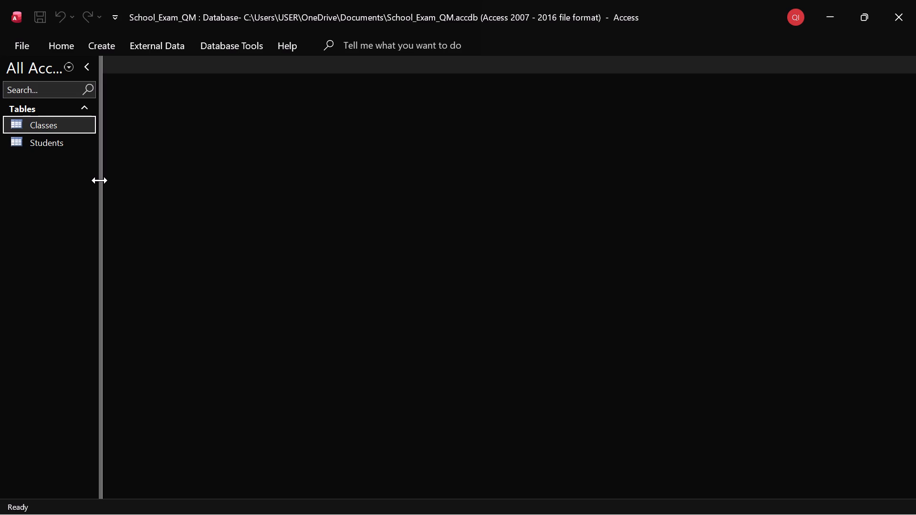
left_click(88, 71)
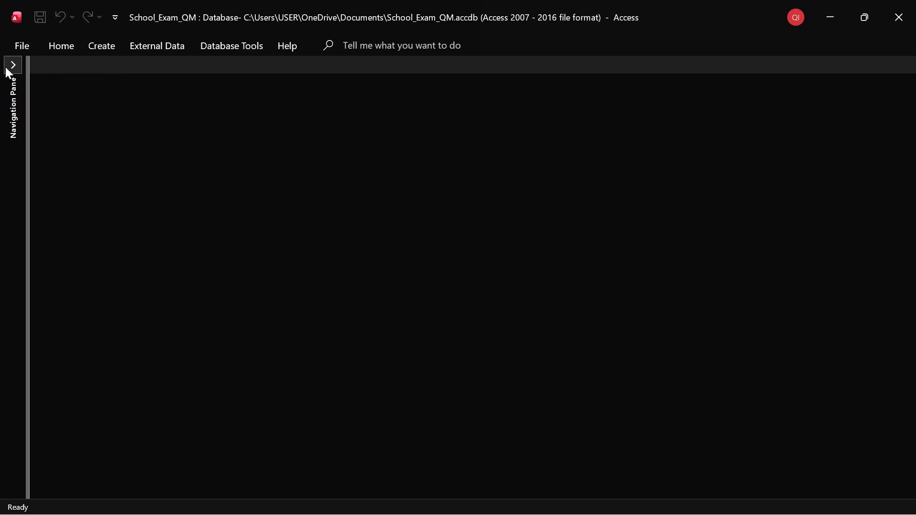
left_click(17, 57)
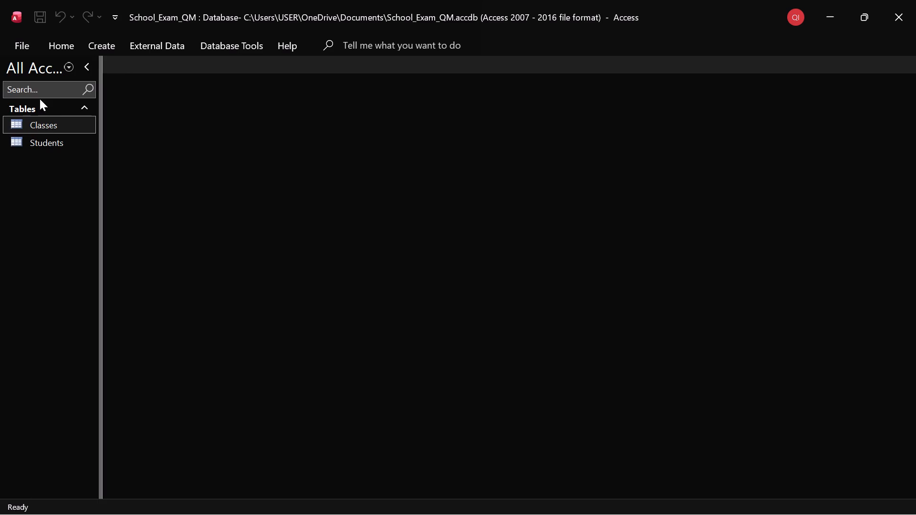
Open the Students table and enter the student's name and the gender Female in the first record.
double_click(58, 137)
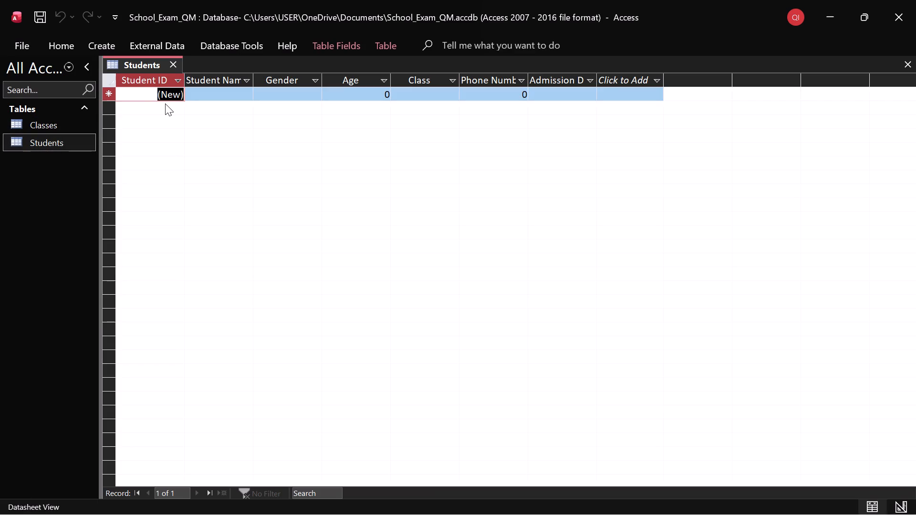
left_click(224, 90)
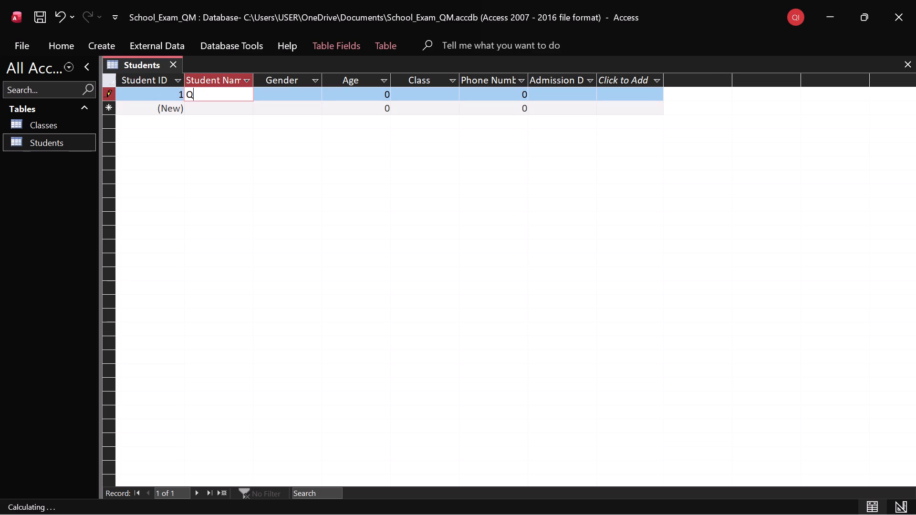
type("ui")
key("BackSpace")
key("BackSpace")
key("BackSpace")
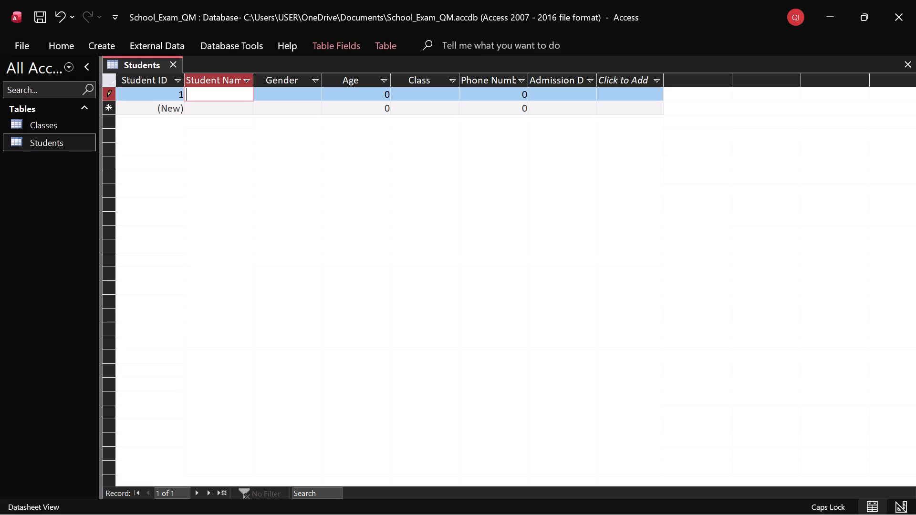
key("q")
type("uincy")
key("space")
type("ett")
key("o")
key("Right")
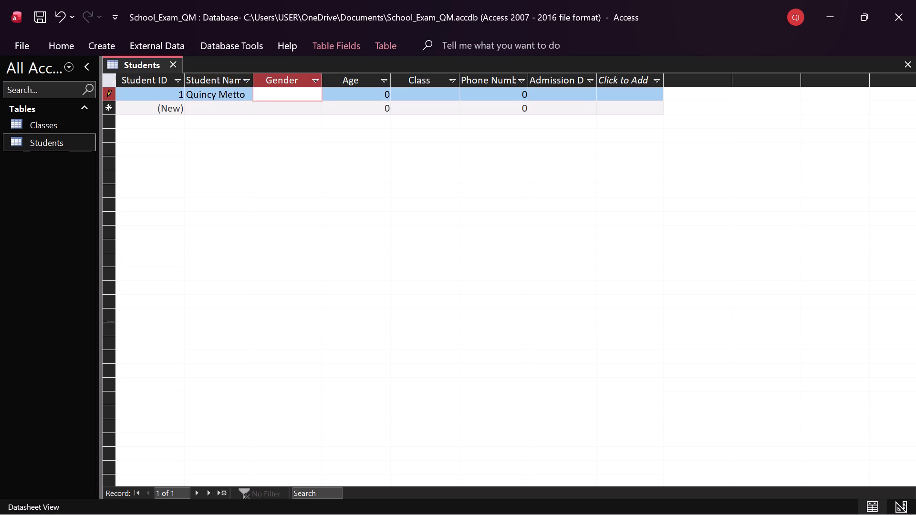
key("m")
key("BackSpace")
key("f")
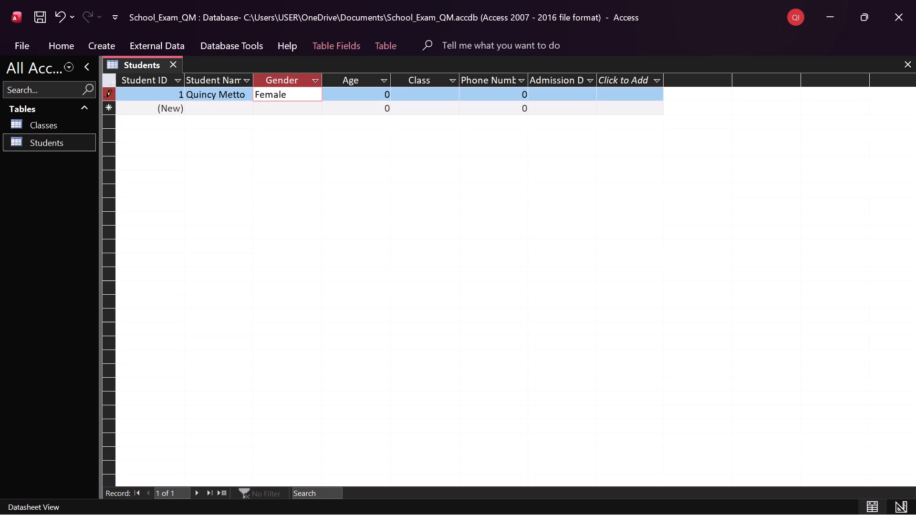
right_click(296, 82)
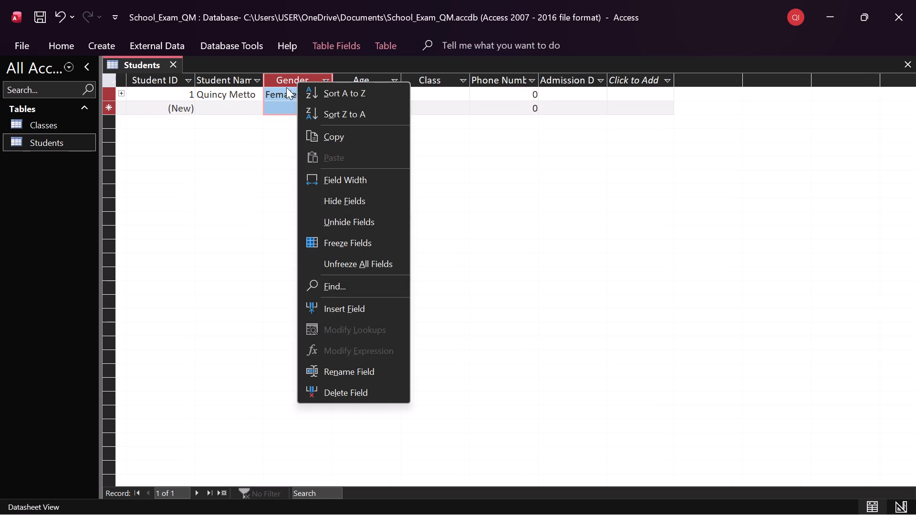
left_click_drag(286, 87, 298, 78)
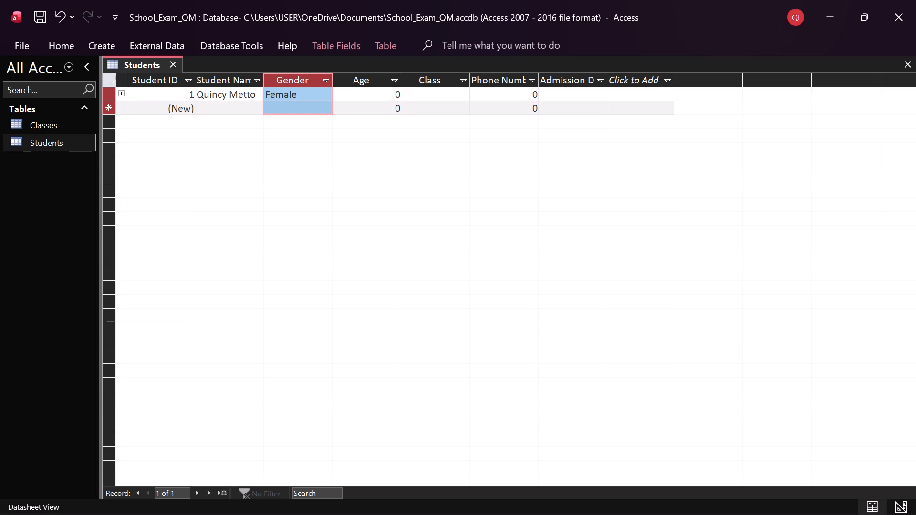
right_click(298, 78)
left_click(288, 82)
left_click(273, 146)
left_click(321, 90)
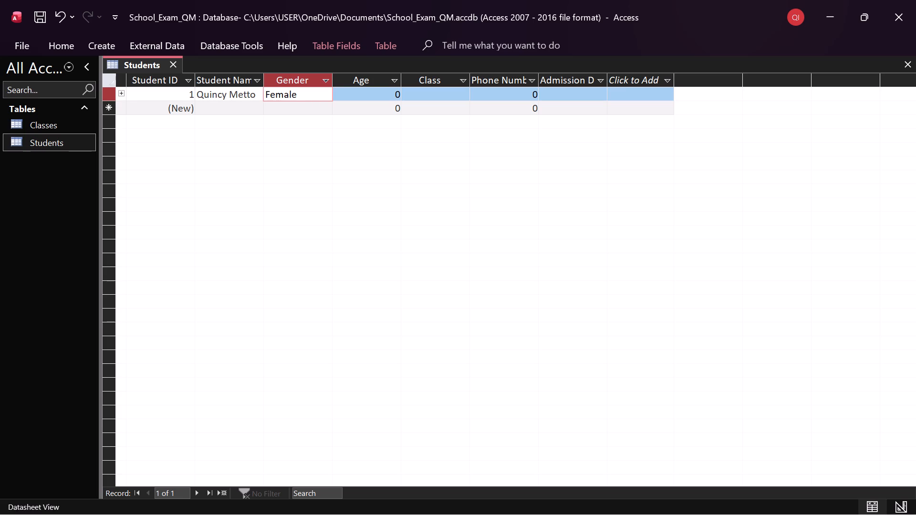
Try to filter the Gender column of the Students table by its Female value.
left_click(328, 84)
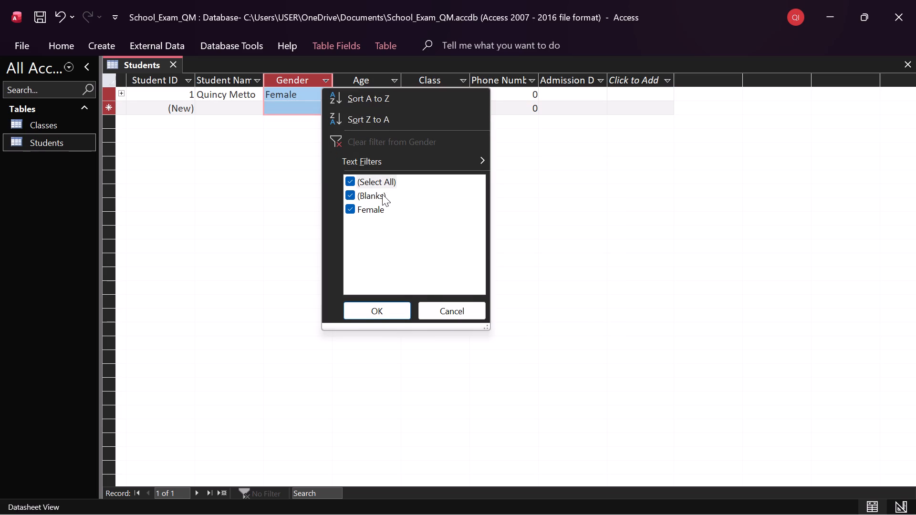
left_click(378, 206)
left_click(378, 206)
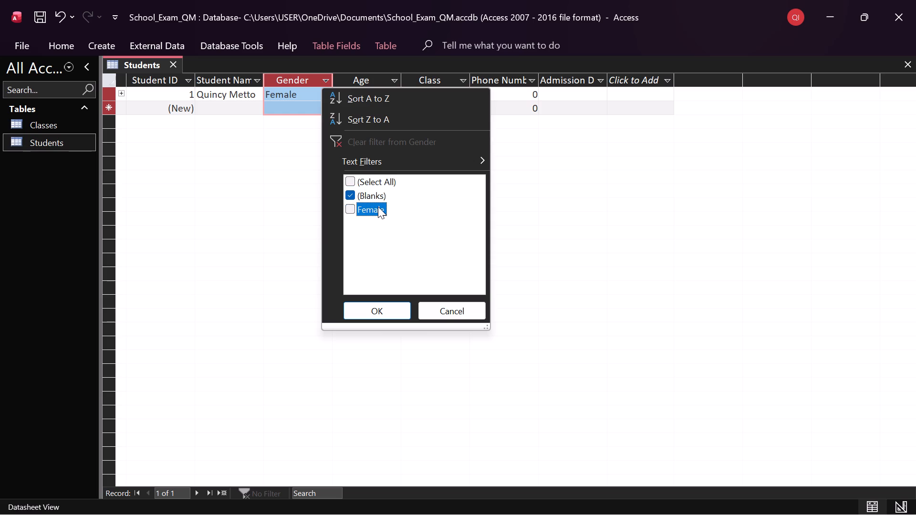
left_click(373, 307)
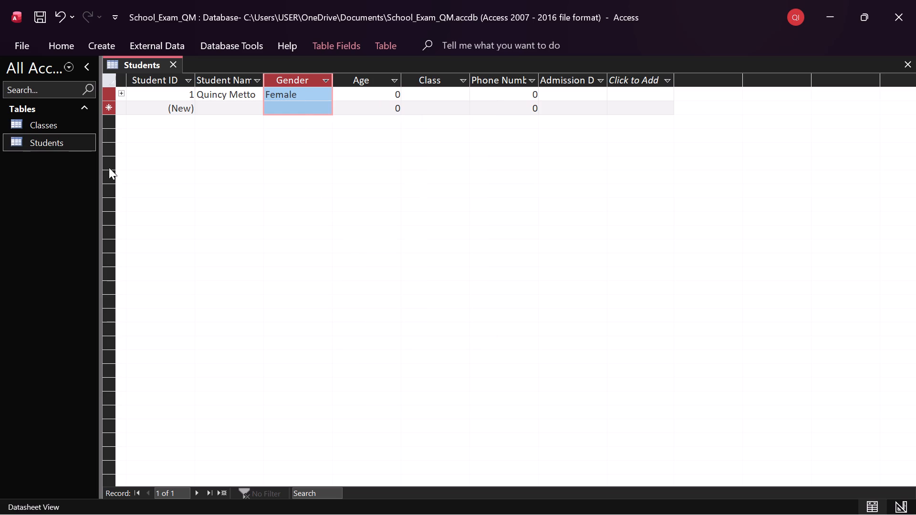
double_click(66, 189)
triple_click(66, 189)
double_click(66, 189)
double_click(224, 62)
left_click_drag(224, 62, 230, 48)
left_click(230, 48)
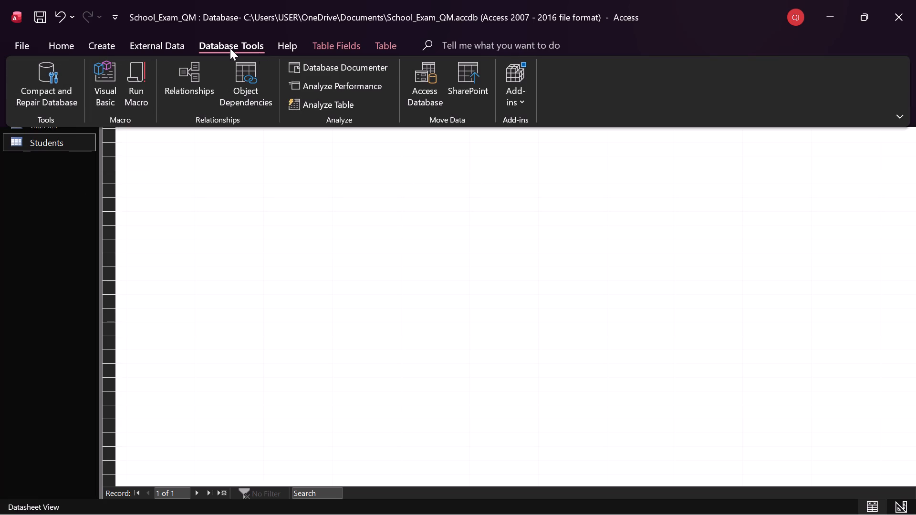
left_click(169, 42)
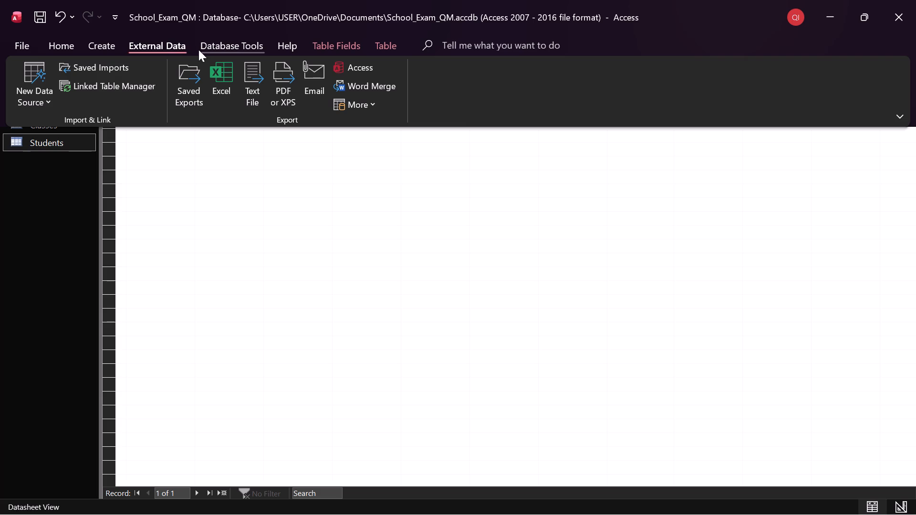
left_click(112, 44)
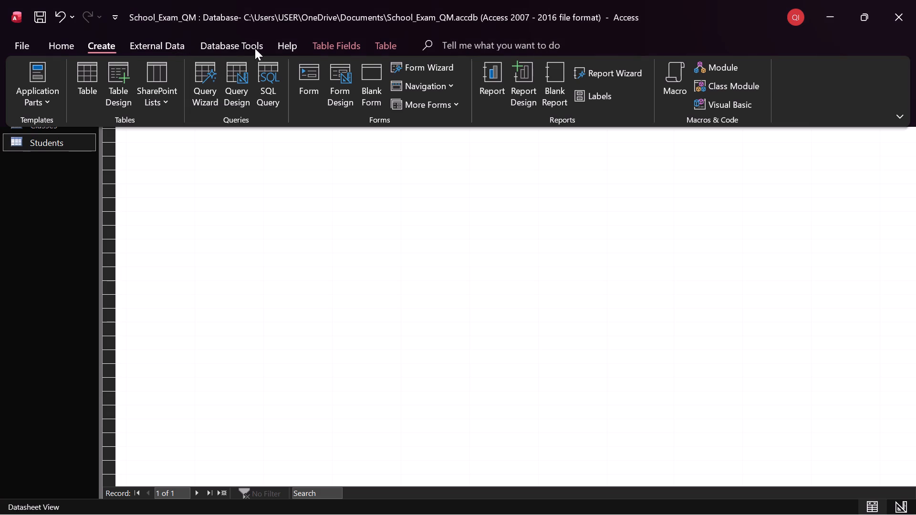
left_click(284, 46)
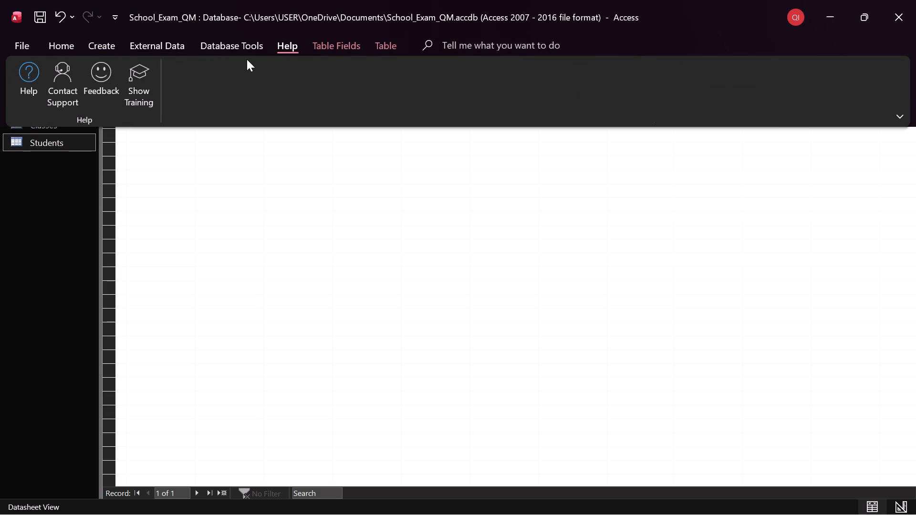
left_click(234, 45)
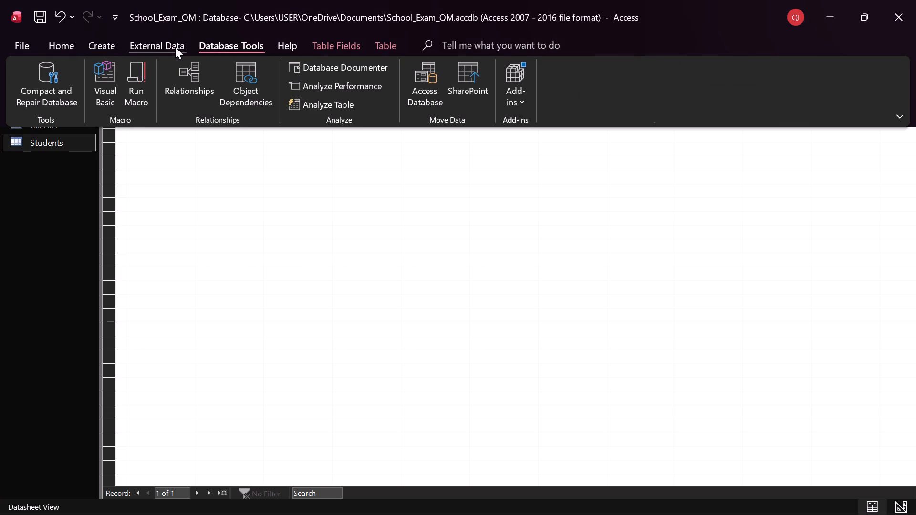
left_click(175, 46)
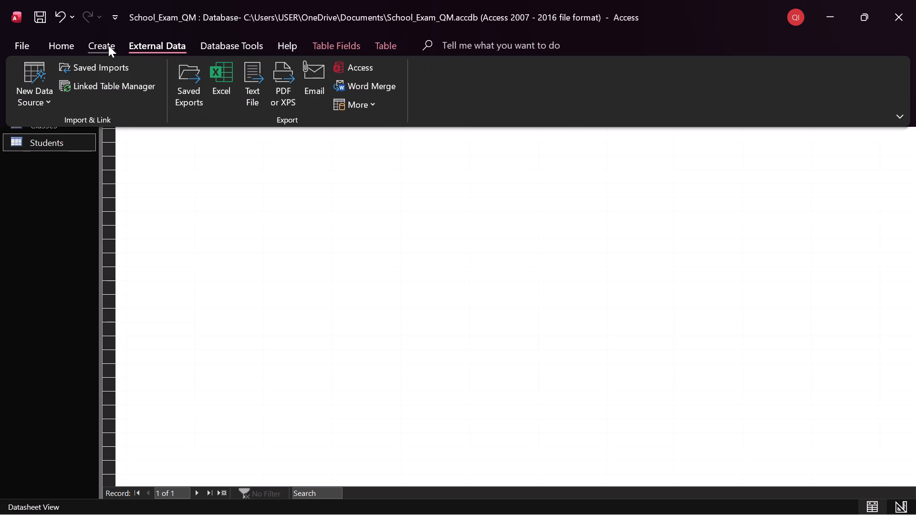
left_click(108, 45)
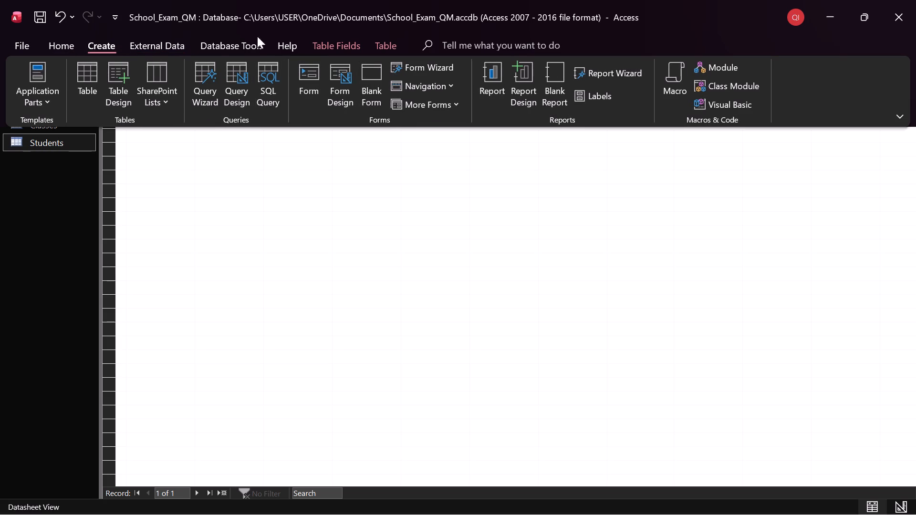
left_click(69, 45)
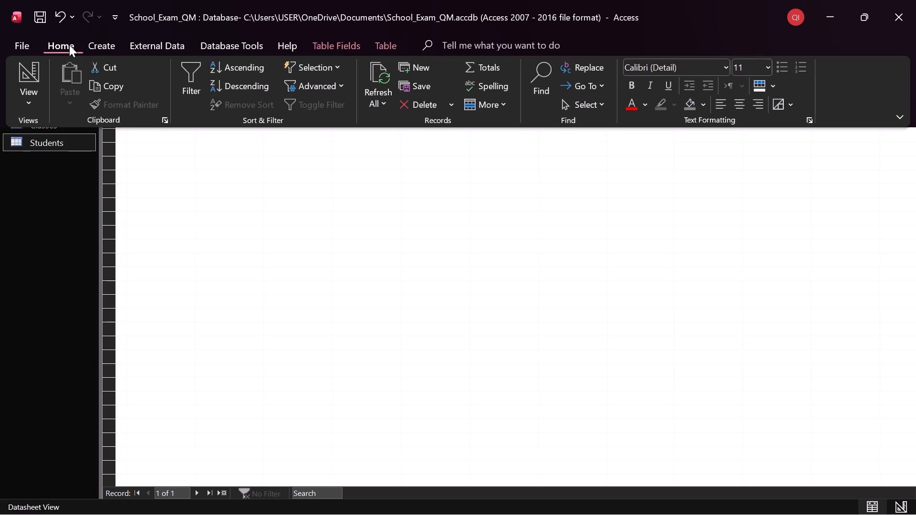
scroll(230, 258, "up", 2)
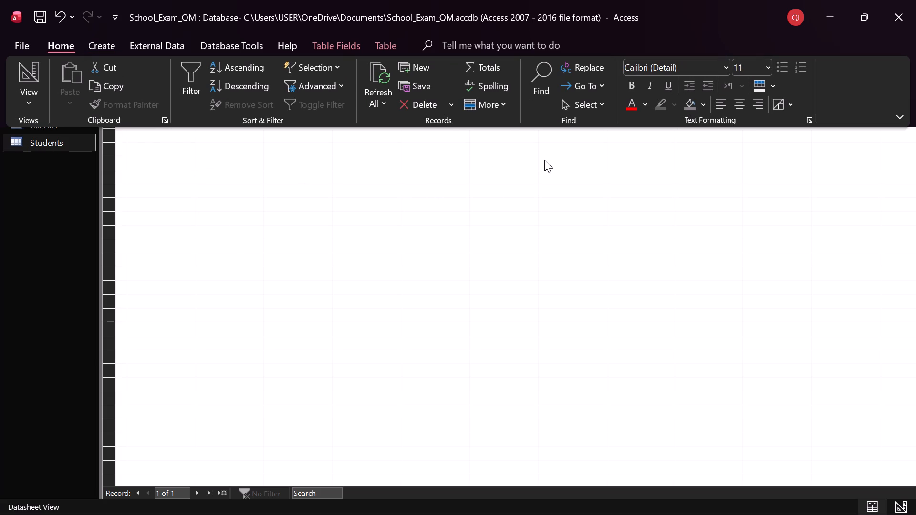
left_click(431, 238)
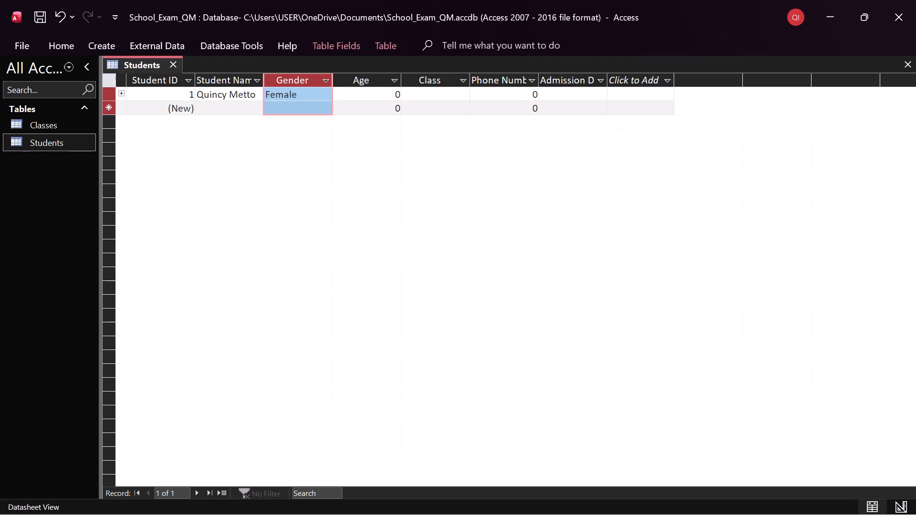
Set the Age in the first Students record to 18.
left_click(309, 96)
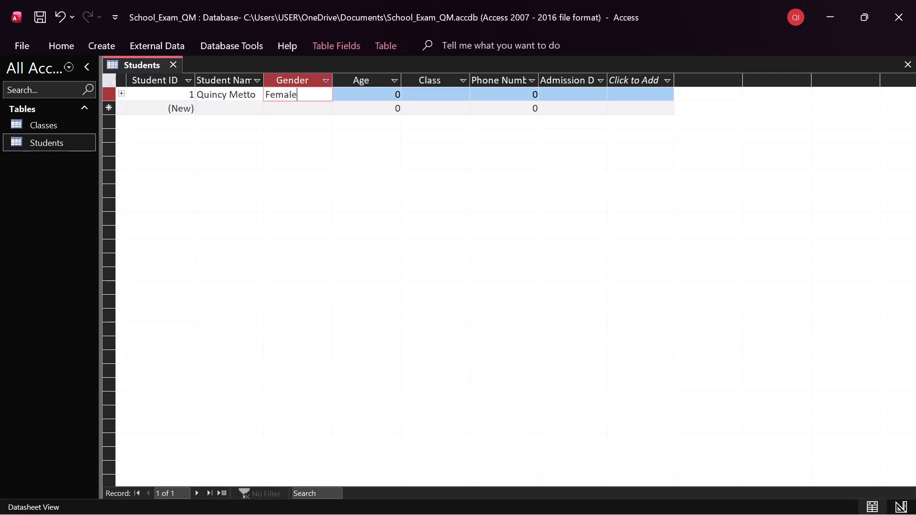
left_click(332, 99)
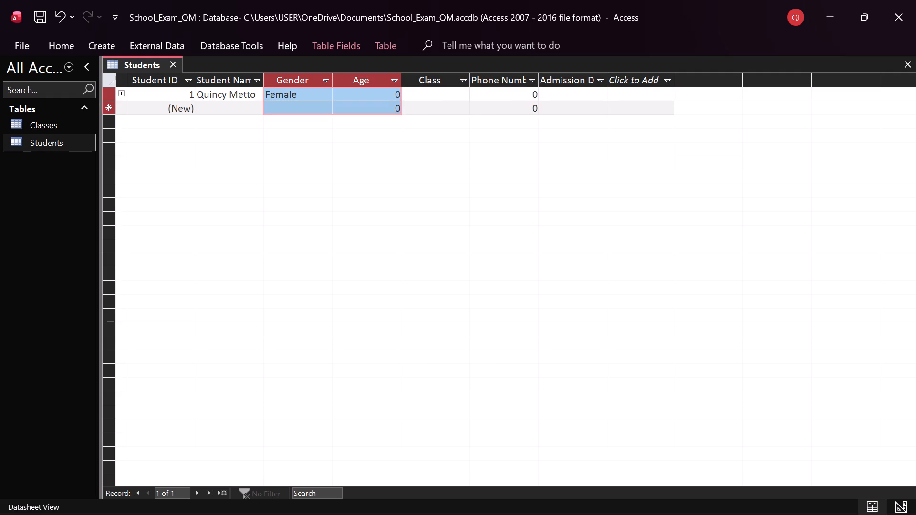
left_click(323, 94)
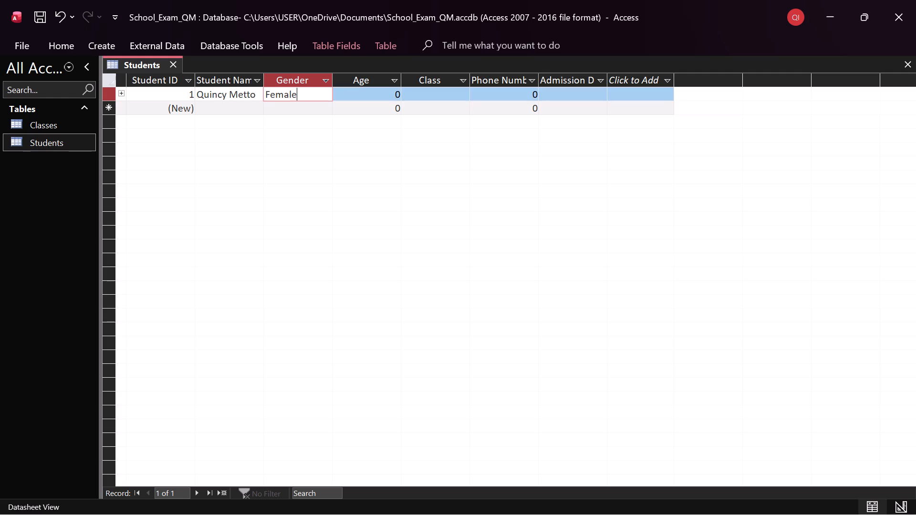
key("Right")
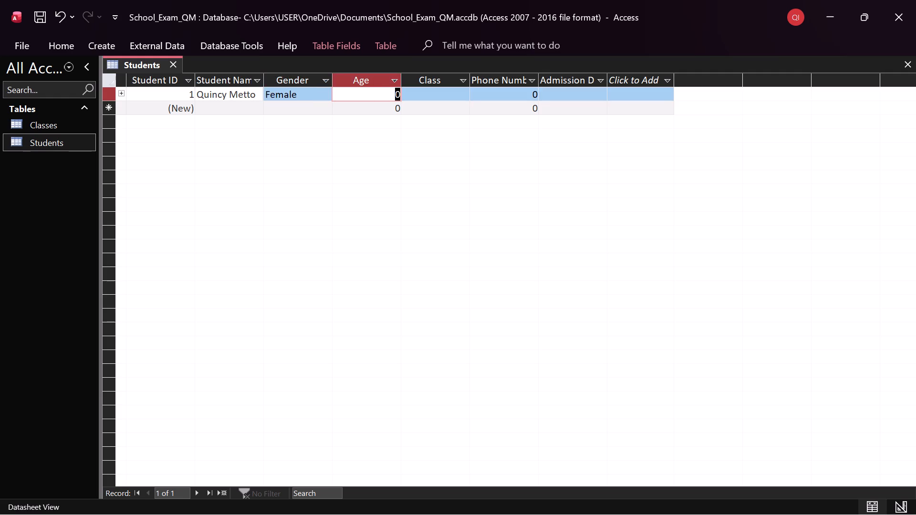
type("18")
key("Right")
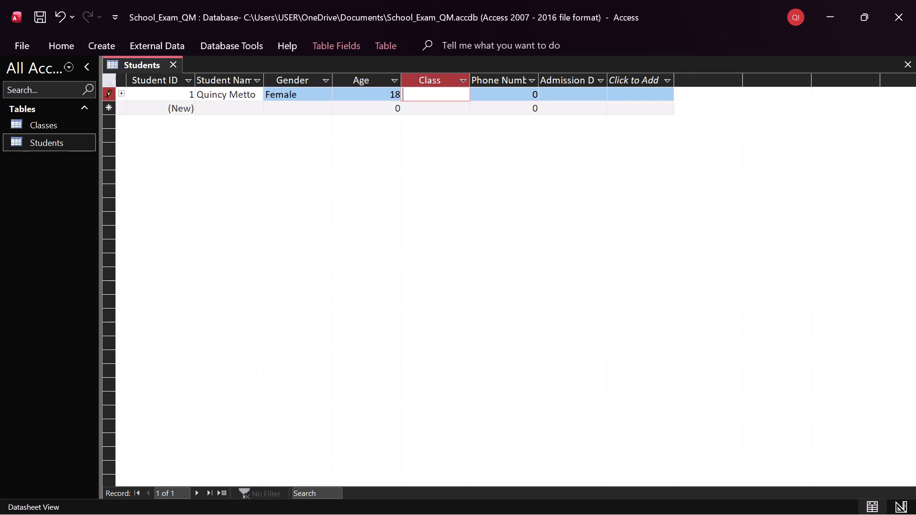
Start the Class entry of the first Students record with "f".
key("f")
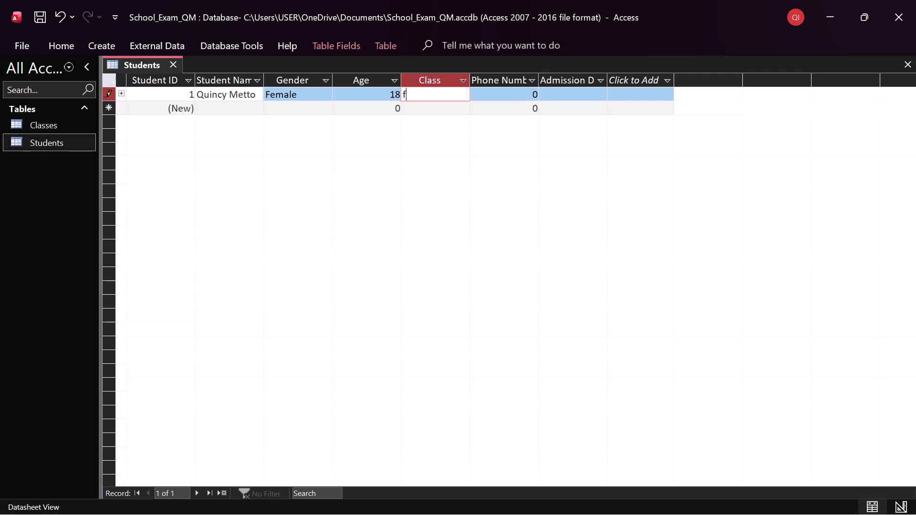
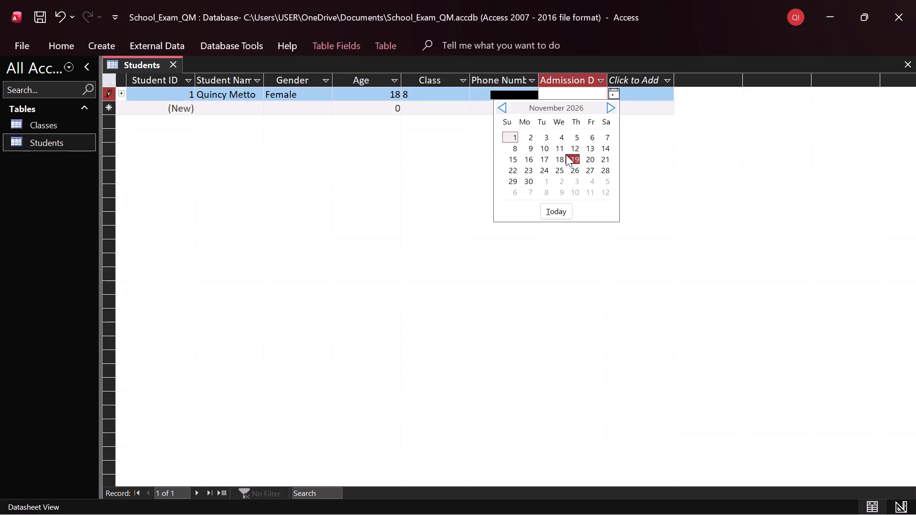
Set the Admission Date of the first Students record to 11/19/2026 and complete the record.
left_click(566, 154)
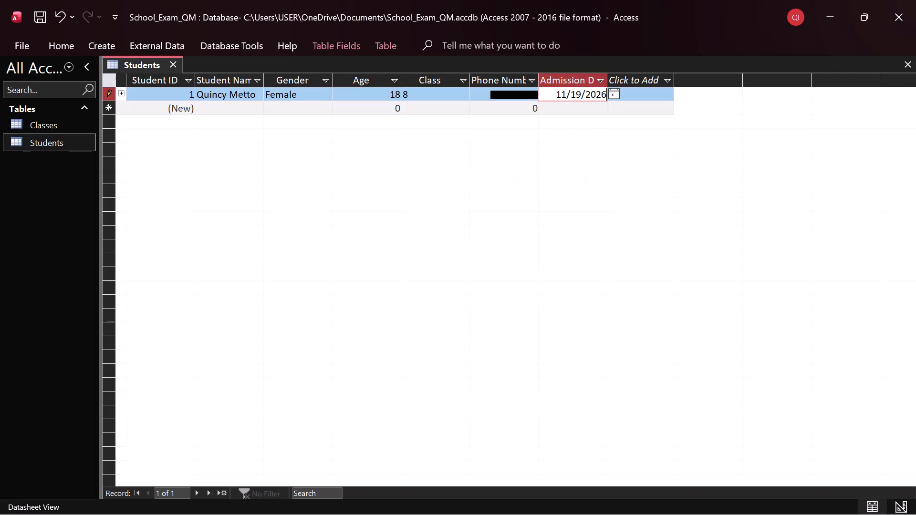
key("Return")
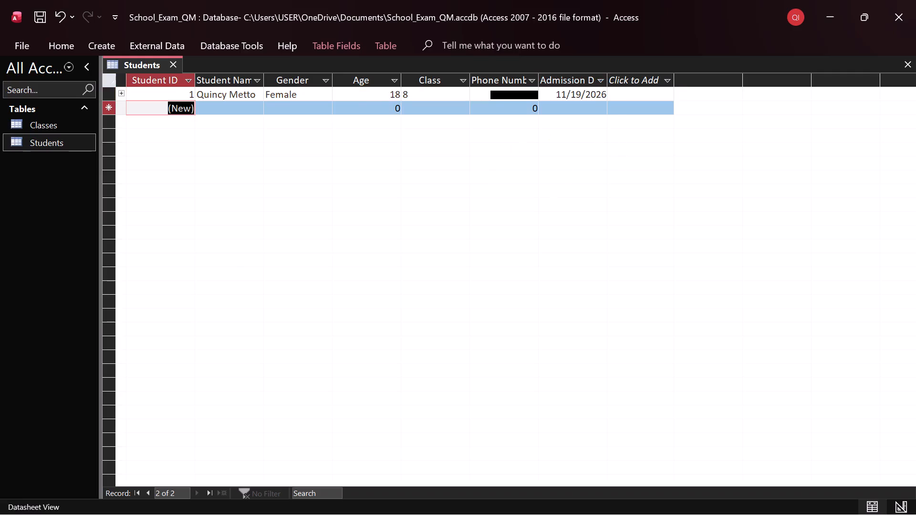
Start a second Students record with the student's name and the gender Male.
left_click(249, 112)
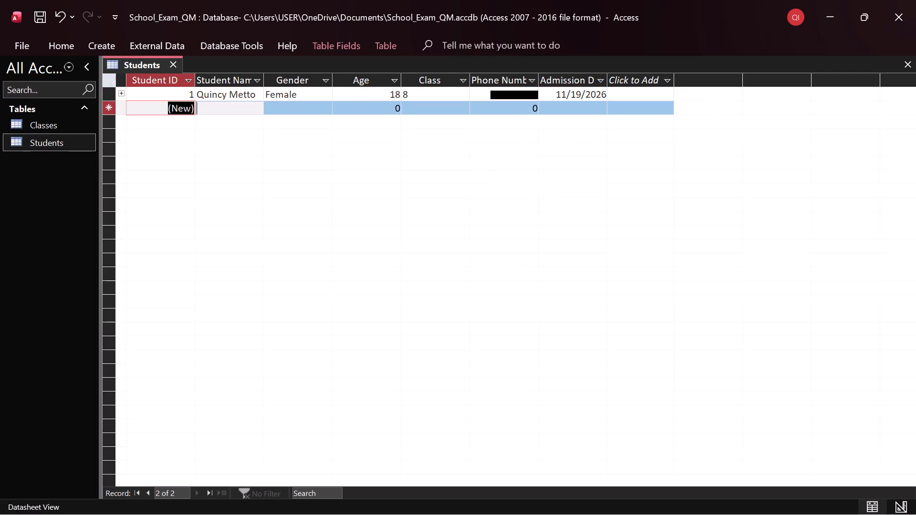
key("k")
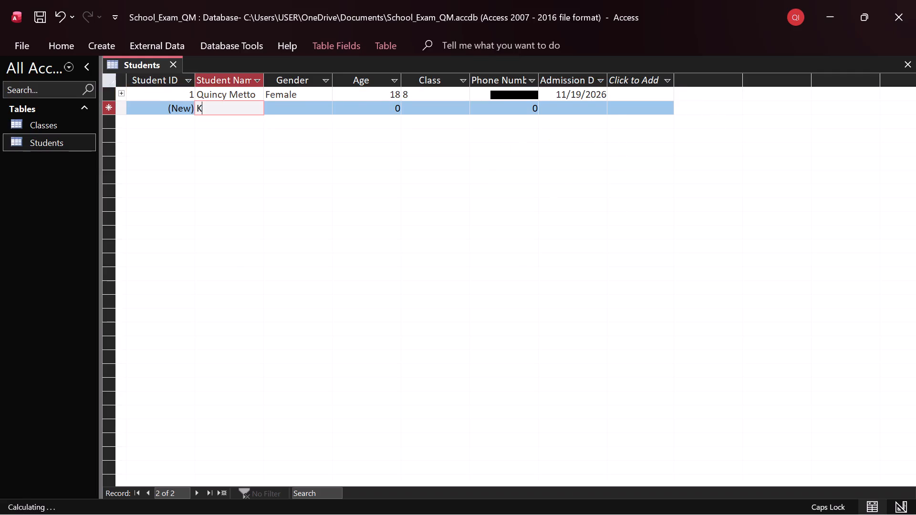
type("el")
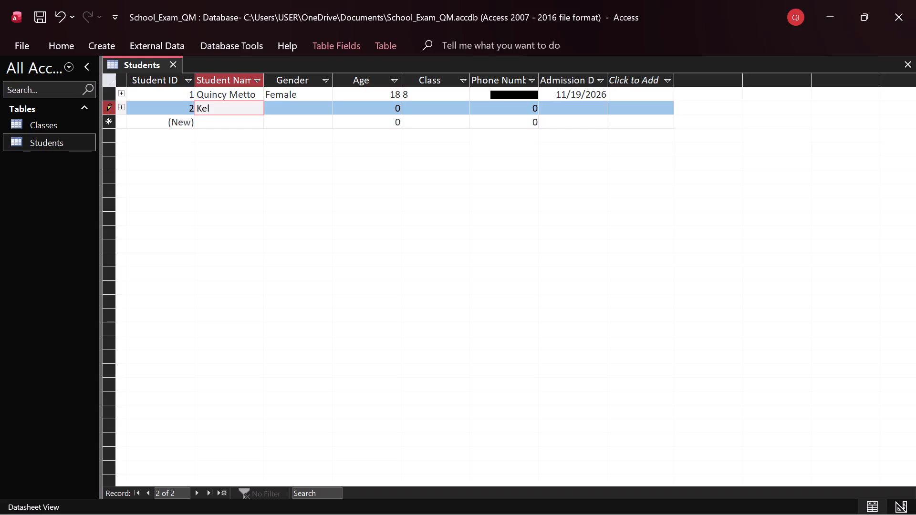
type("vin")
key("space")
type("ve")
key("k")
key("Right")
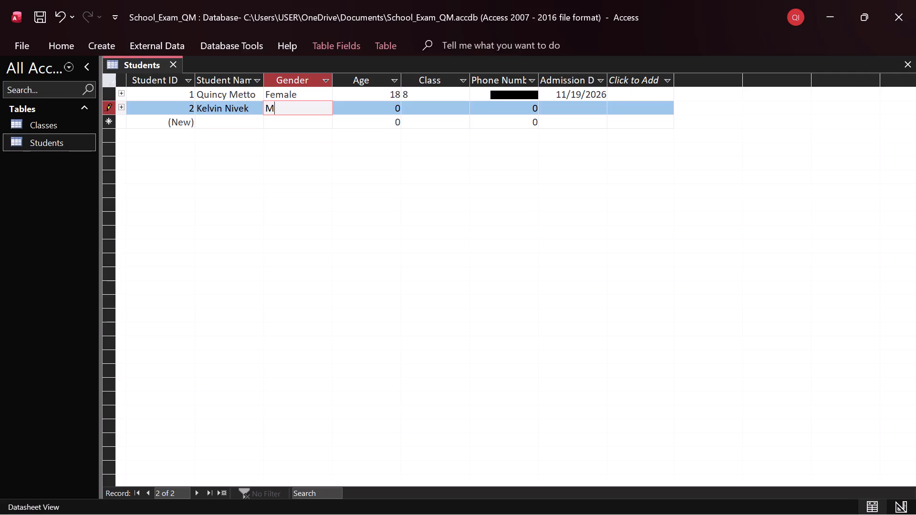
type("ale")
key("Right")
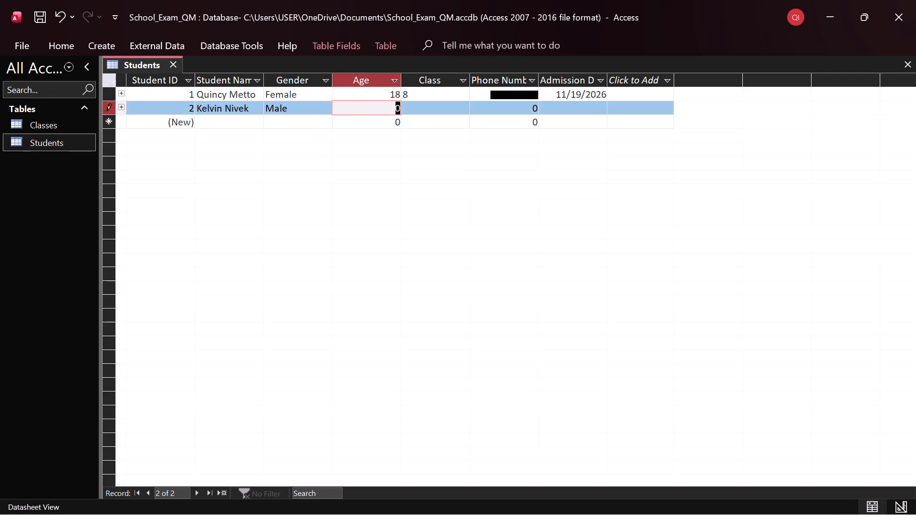
Set the Age to 21 and the Class to 8 in the second Students record.
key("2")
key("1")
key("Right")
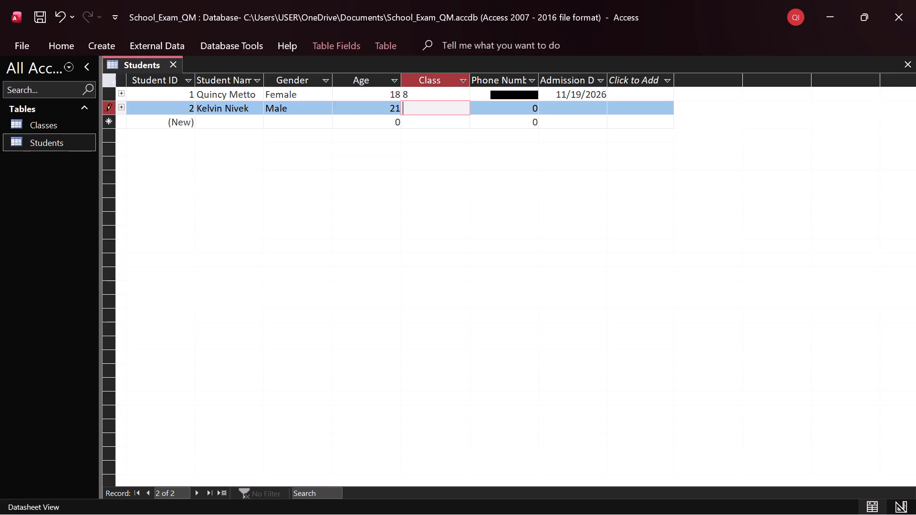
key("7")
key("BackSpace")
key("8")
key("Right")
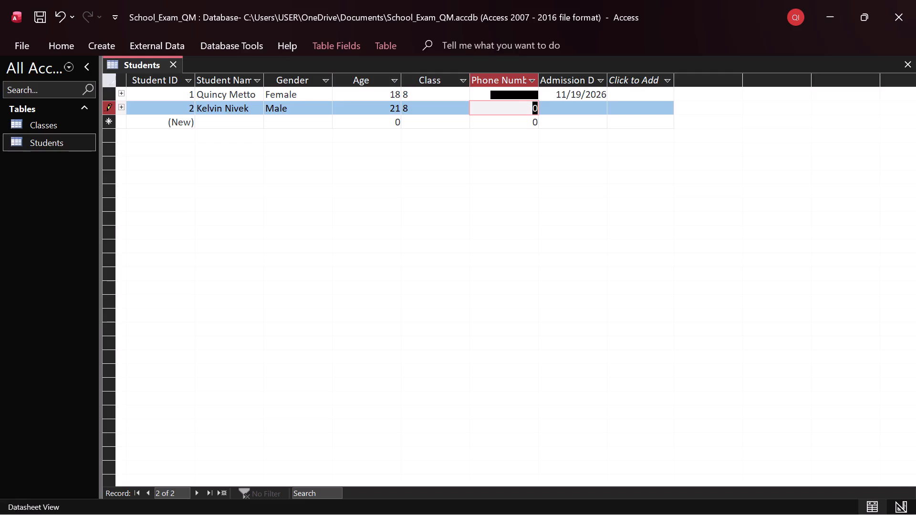
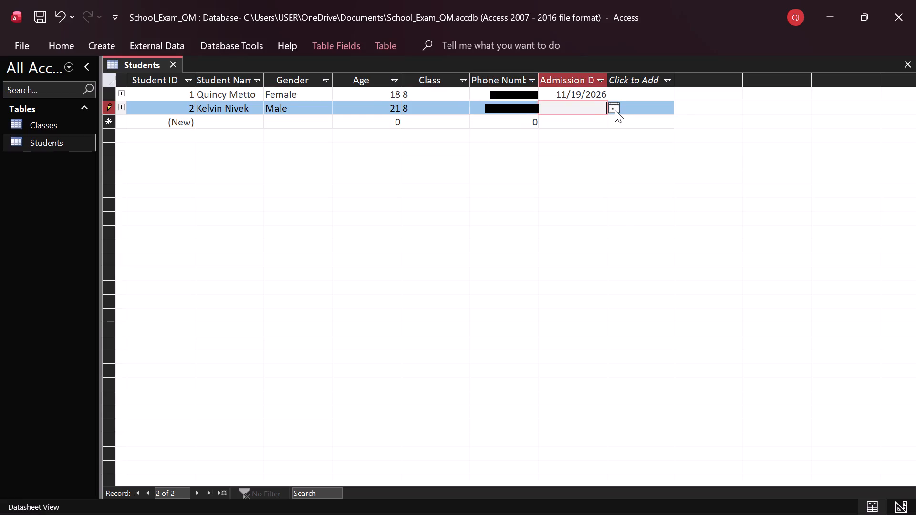
Set the Admission Date of the second Students record to 11/1/2026.
left_click(507, 123)
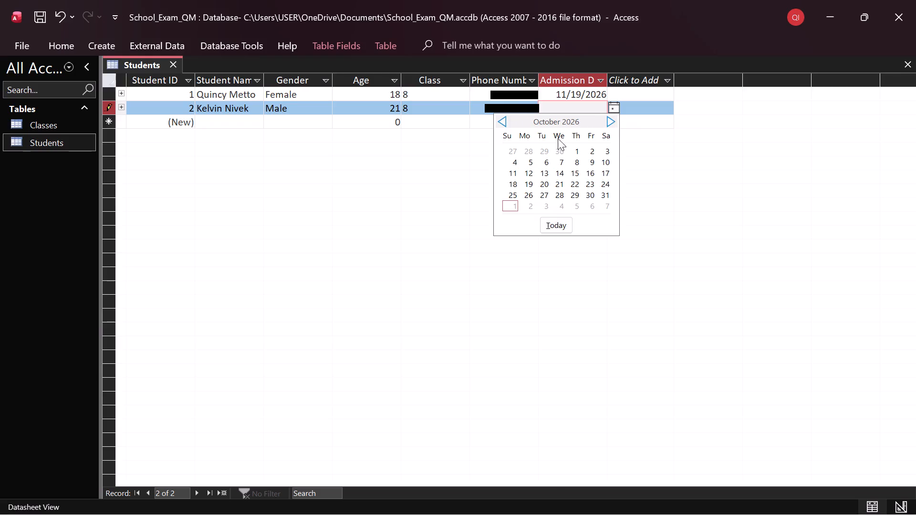
left_click(516, 205)
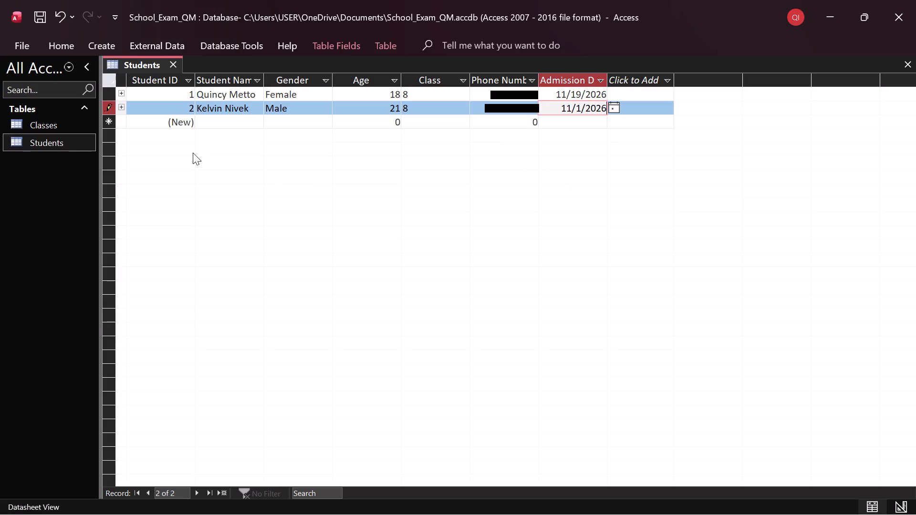
Start a third Students record with the student's name and the gender Male.
left_click(212, 117)
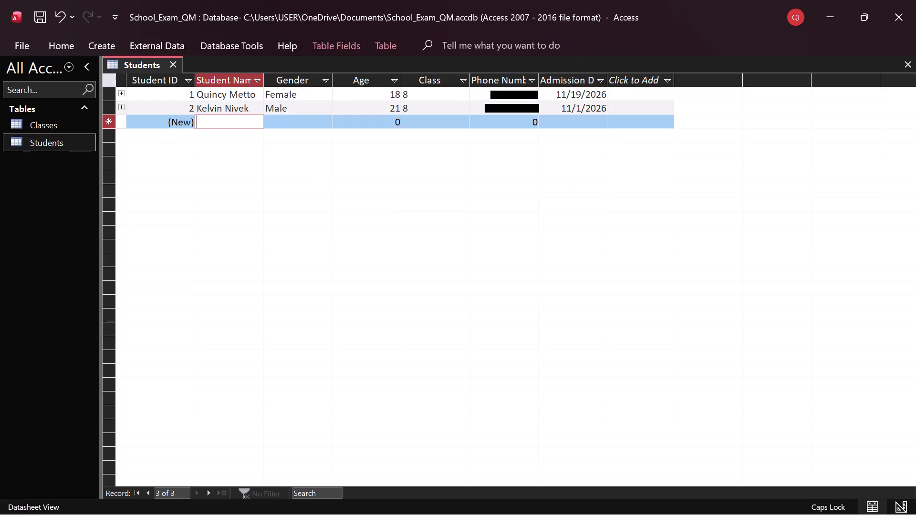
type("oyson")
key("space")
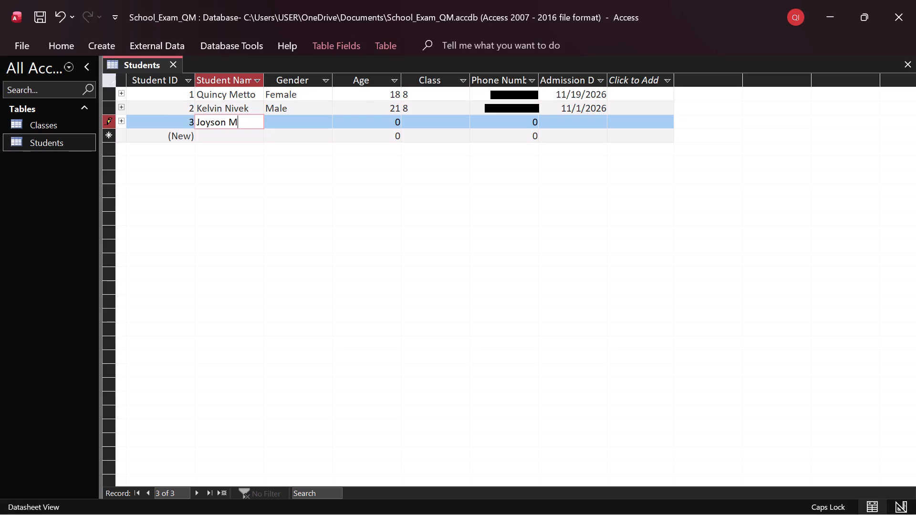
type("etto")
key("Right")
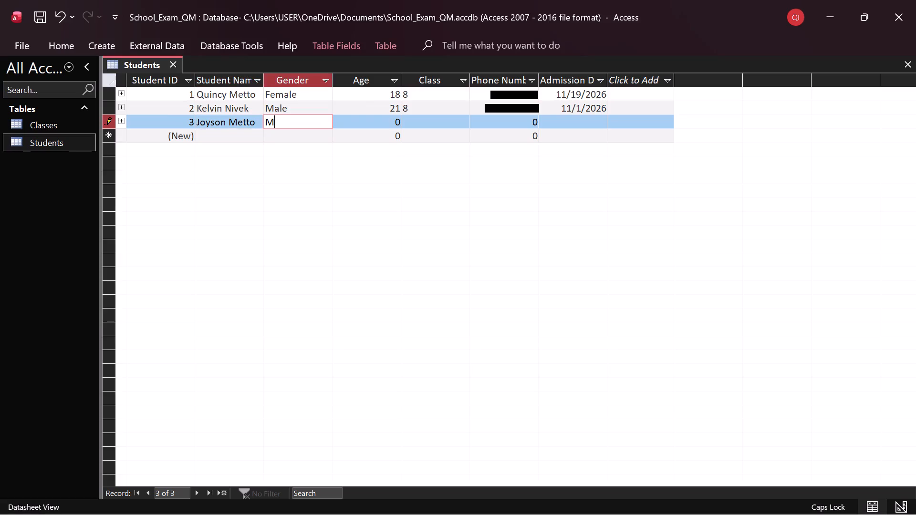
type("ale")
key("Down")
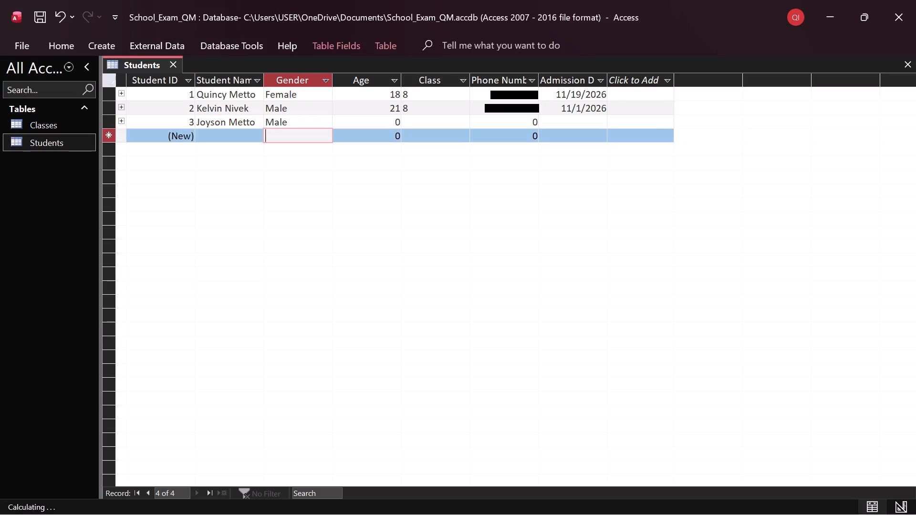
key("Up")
Set the Age to 24 and the Class to 6 in the third Students record.
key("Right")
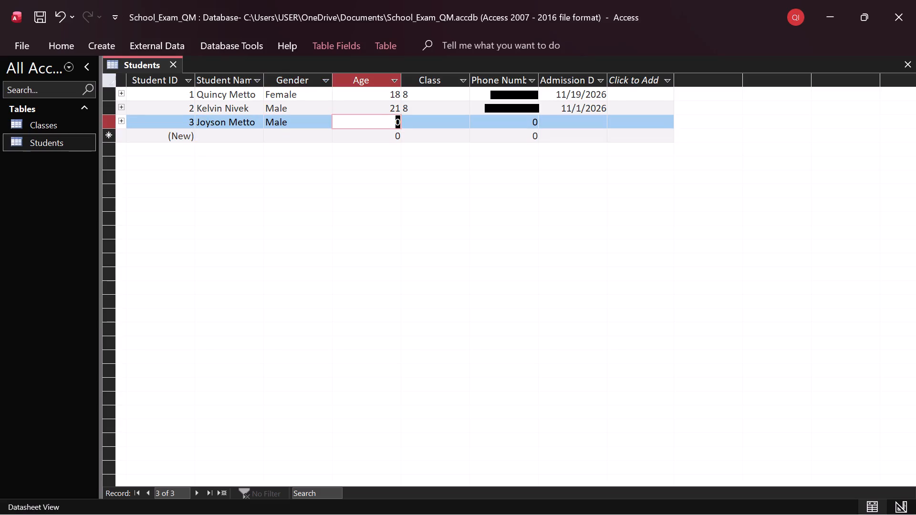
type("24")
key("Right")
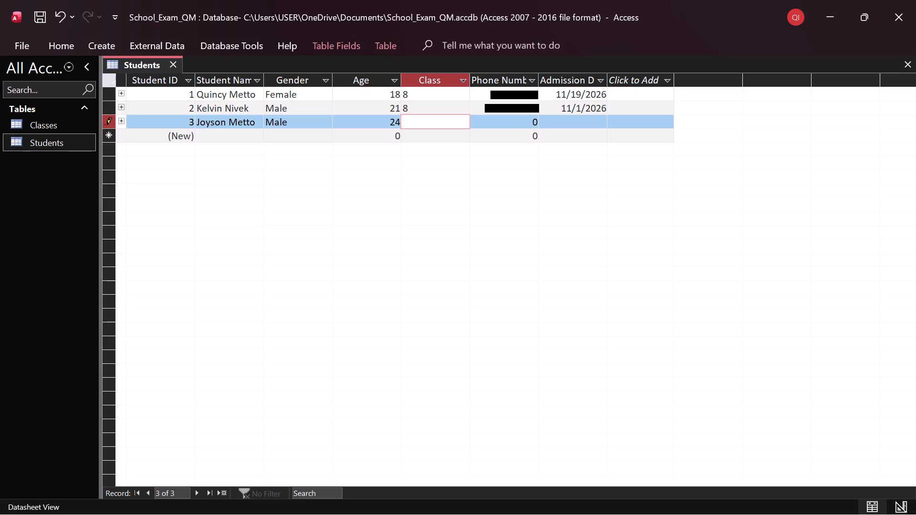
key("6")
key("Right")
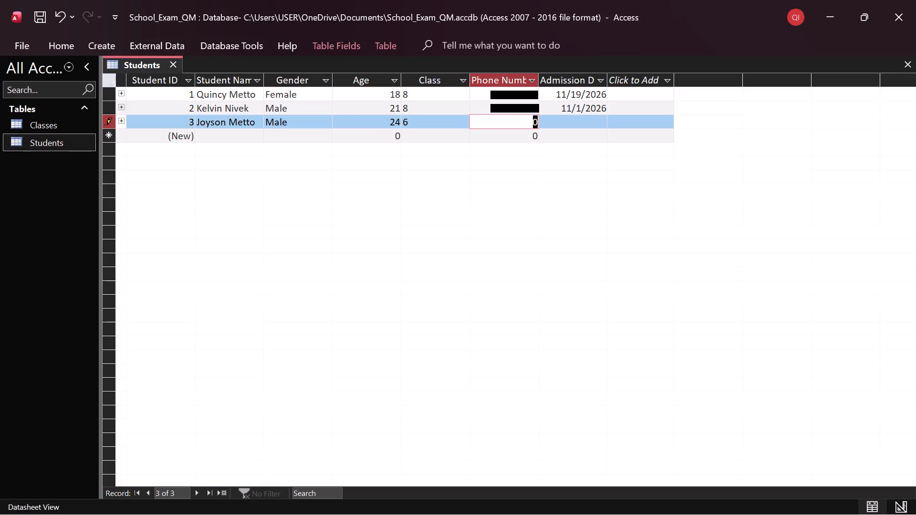
Enter the phone number and set the Admission Date to 11/5/2026 in the third Students record.
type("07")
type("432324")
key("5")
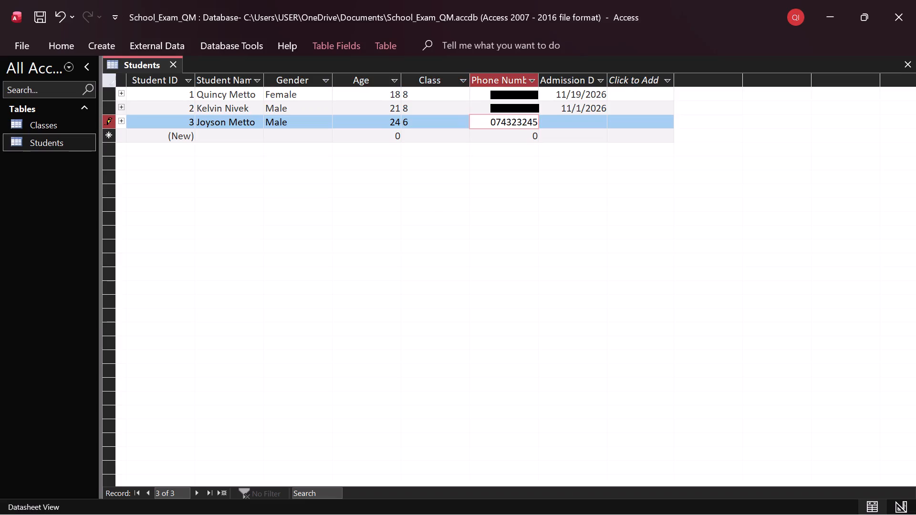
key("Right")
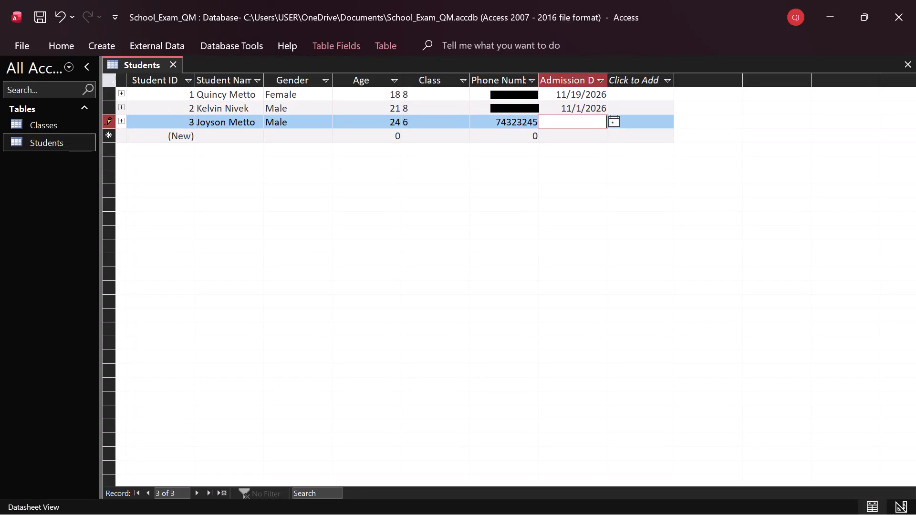
left_click(616, 124)
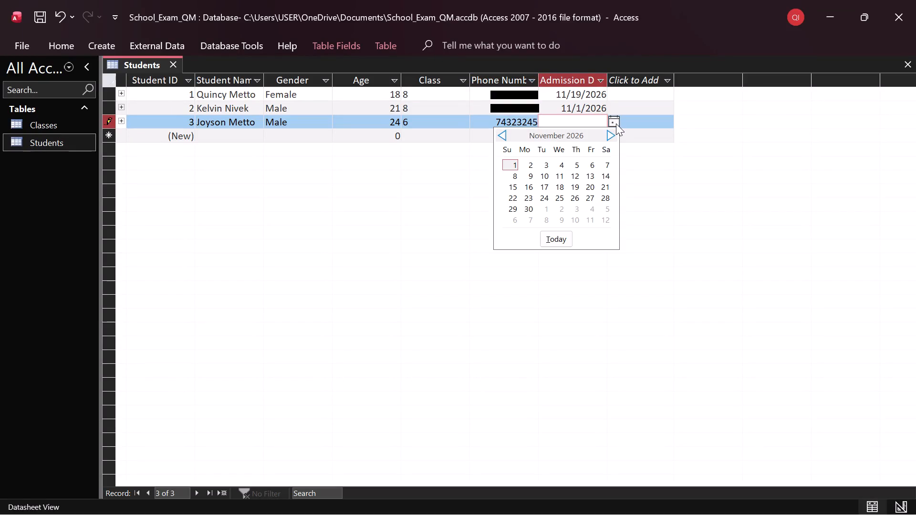
left_click(565, 166)
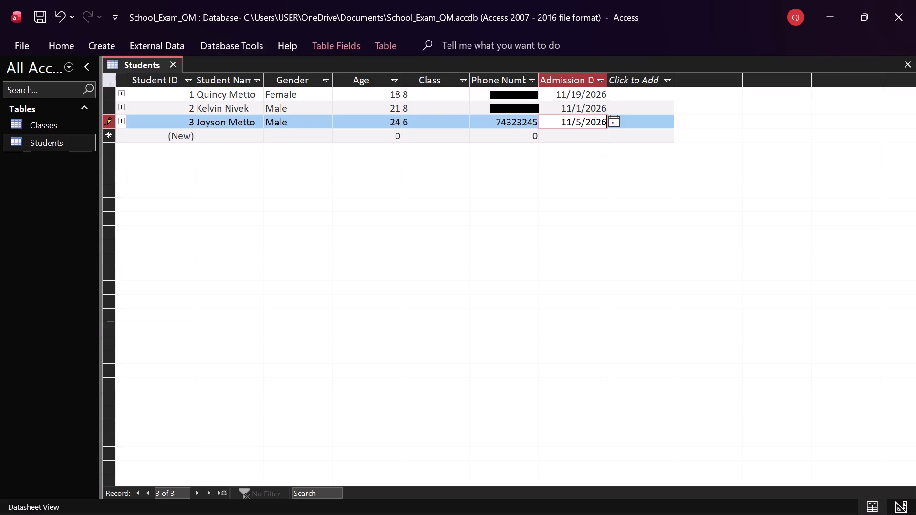
Start a fourth Students record with the student's name and the gender Female.
left_click(227, 136)
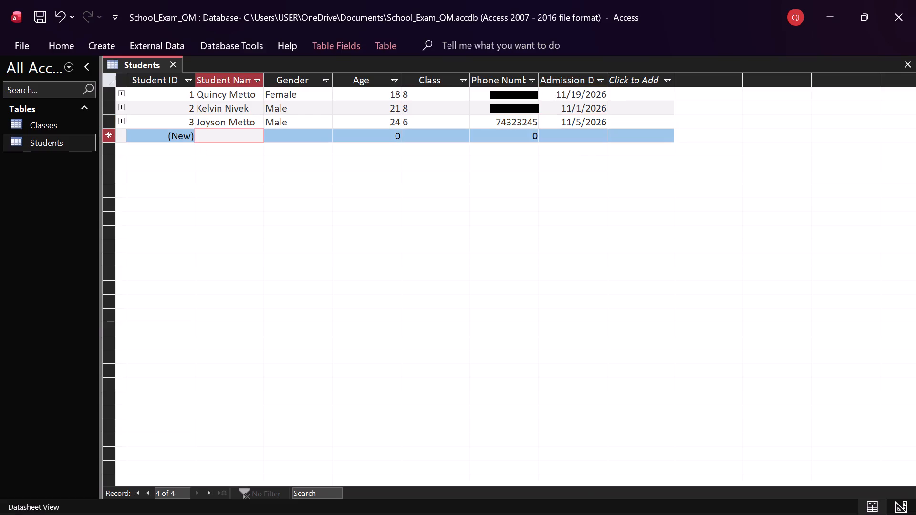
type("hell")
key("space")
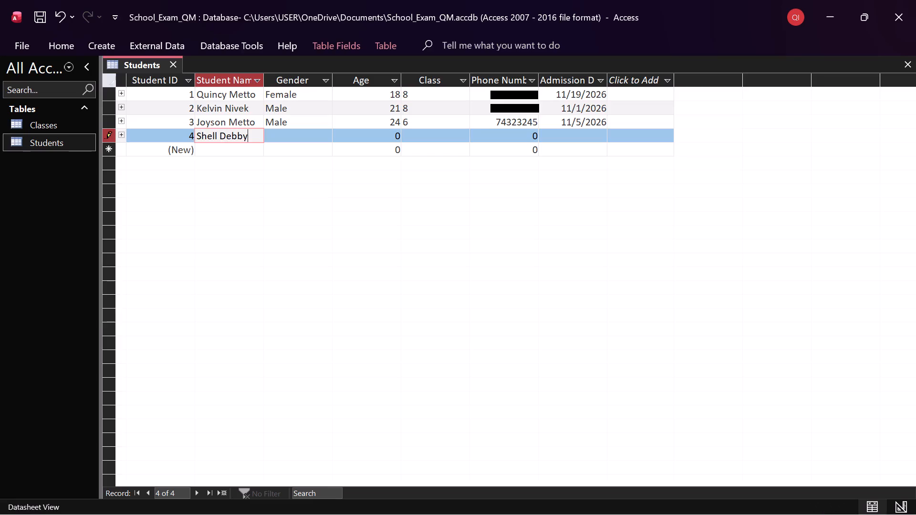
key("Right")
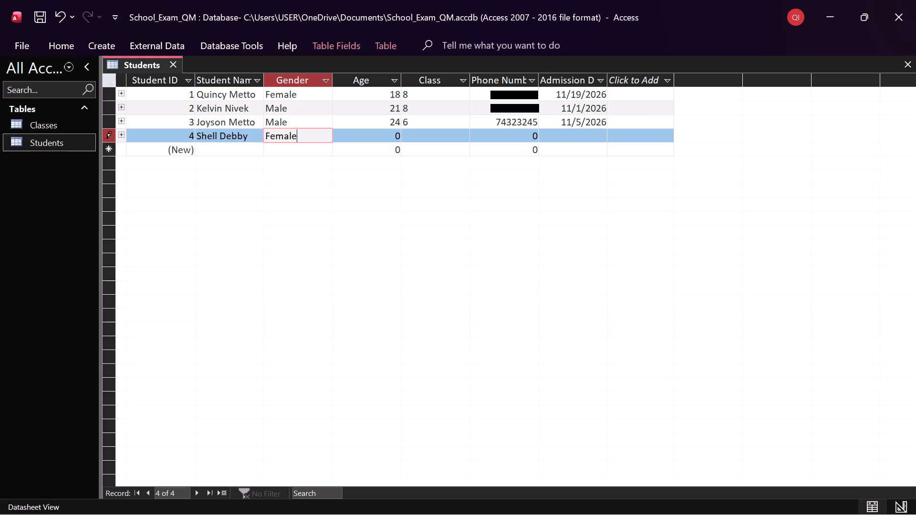
Set the Age to 16 and the Class to 5 in the fourth Students record.
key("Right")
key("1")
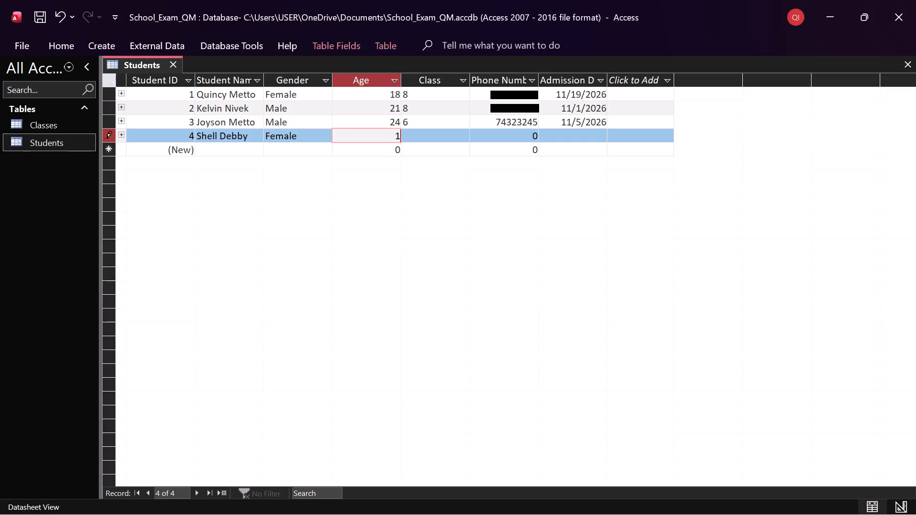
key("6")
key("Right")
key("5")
Enter the phone number and set the Admission Date to 8/4/2026 in the fourth Students record.
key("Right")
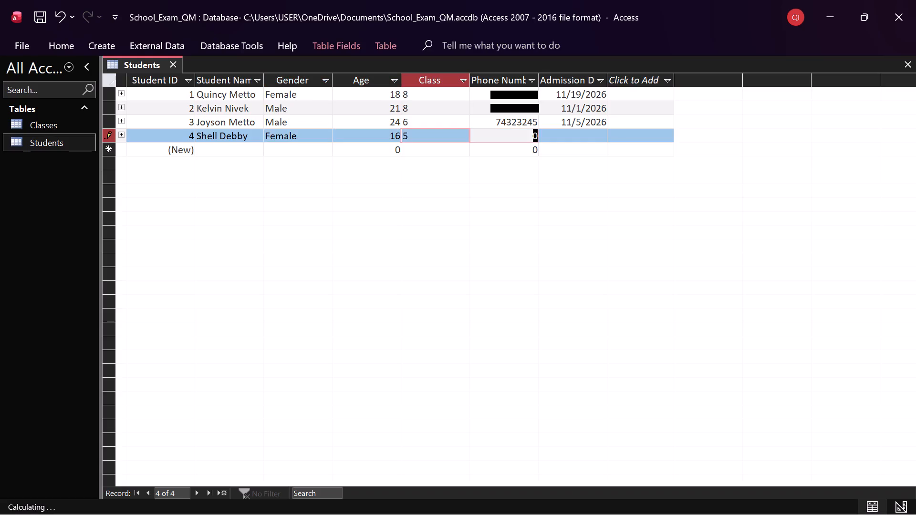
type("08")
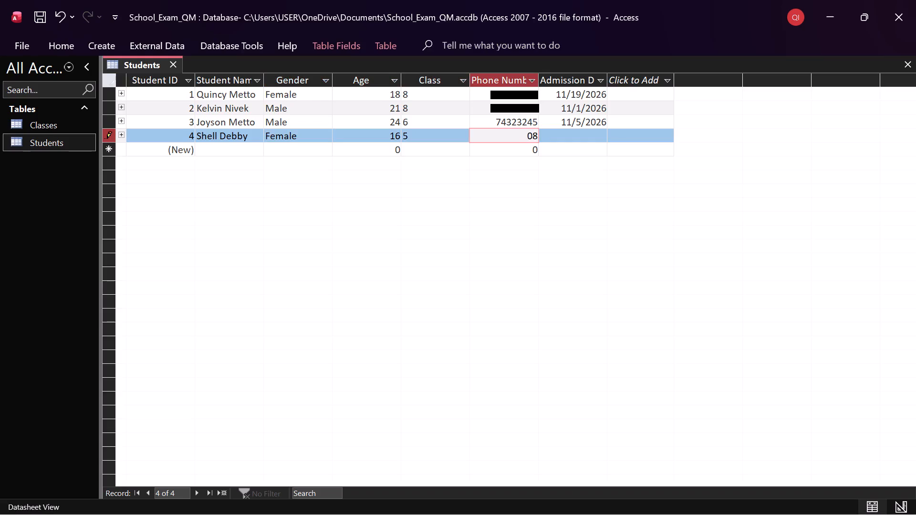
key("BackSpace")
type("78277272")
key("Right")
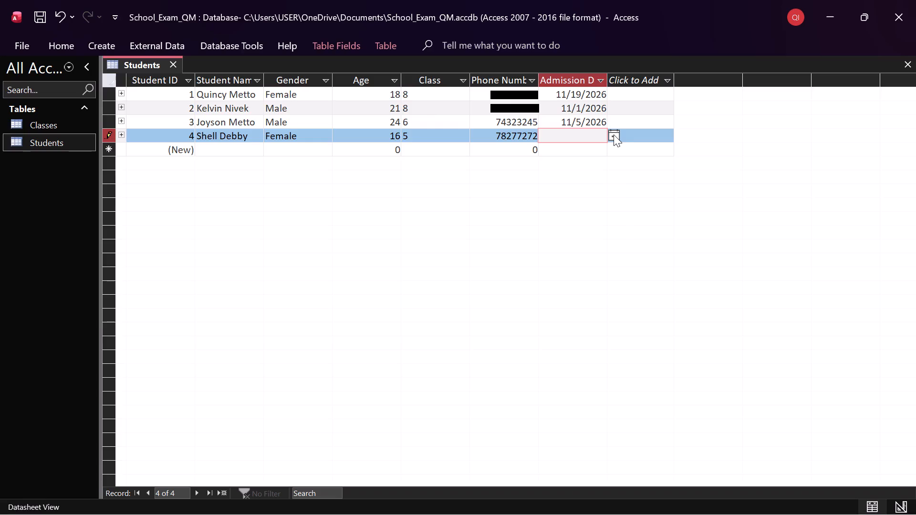
left_click(614, 134)
triple_click(500, 150)
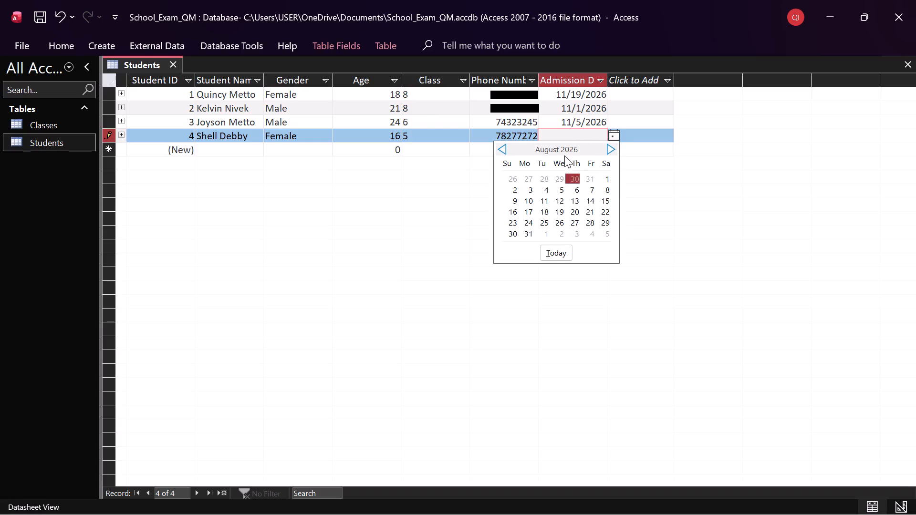
left_click(549, 185)
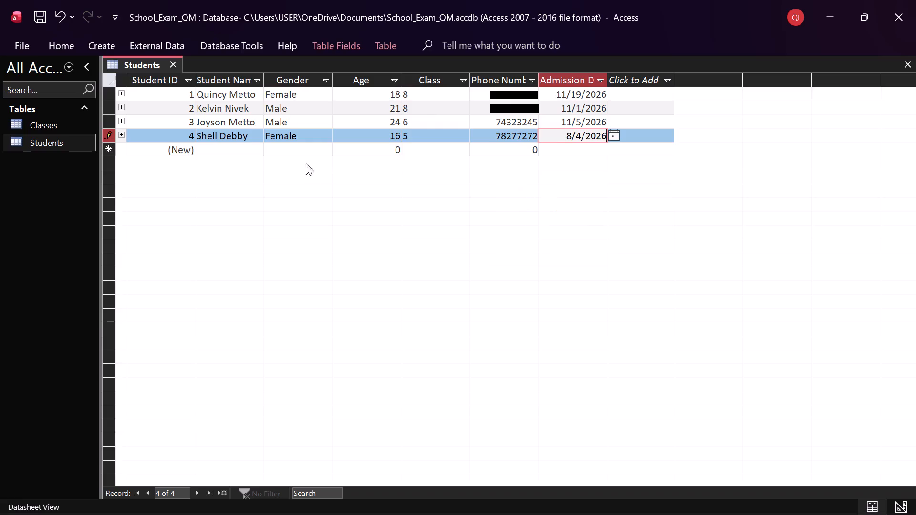
Start a fifth Students record with the student's name in capitalised form and the gender Male.
left_click(252, 150)
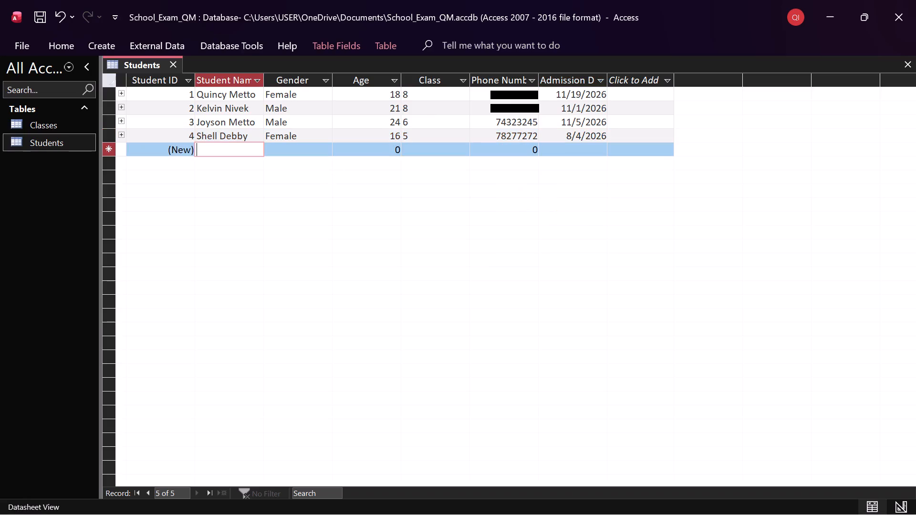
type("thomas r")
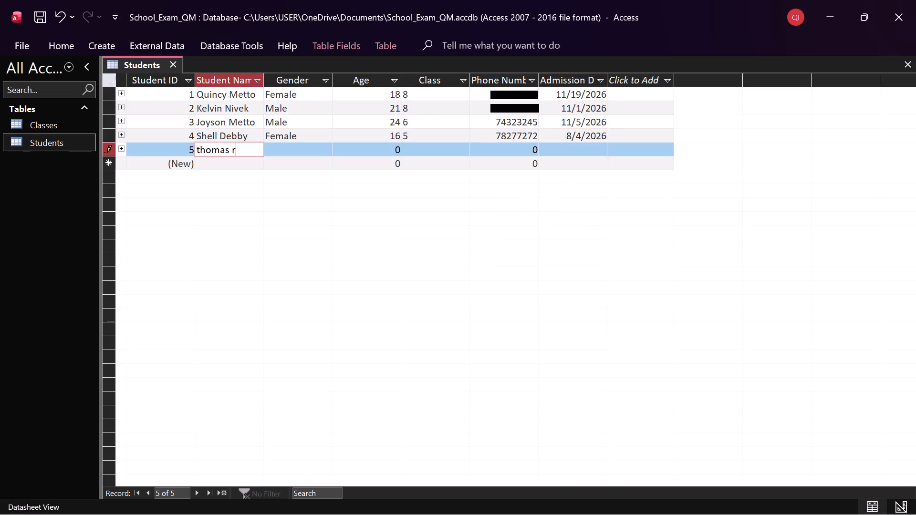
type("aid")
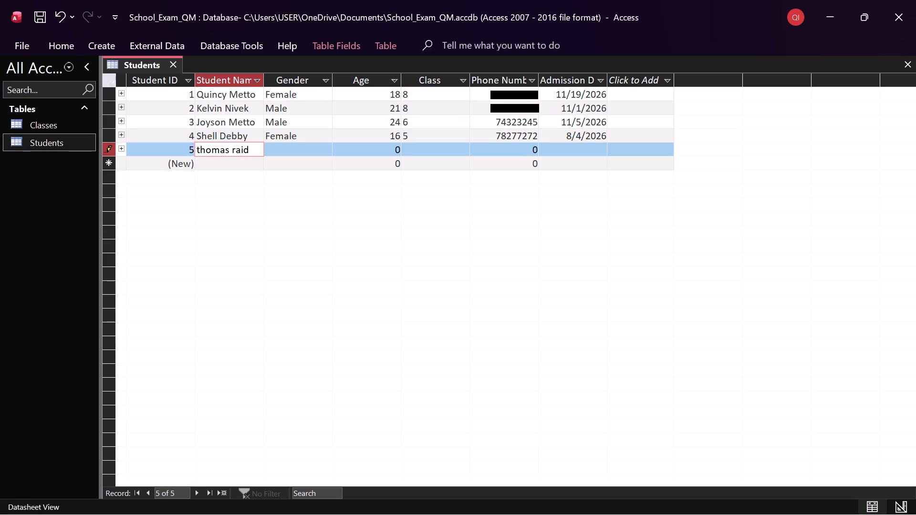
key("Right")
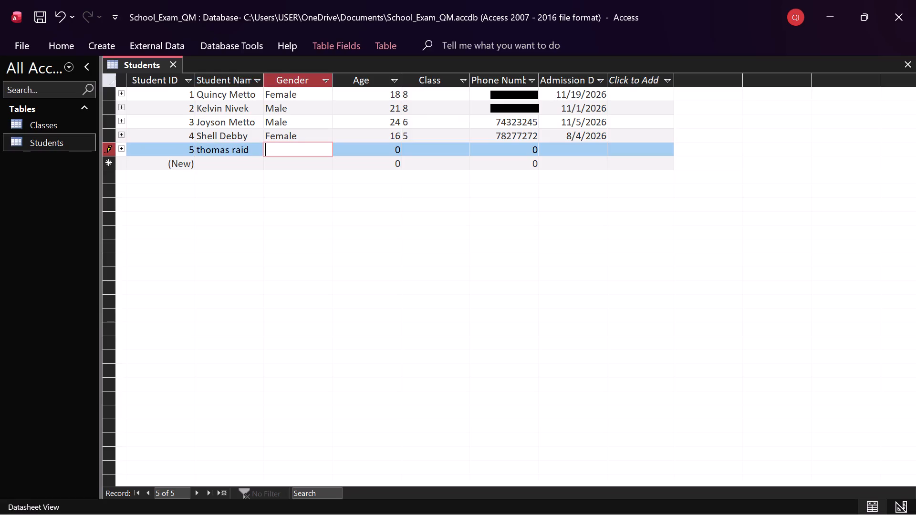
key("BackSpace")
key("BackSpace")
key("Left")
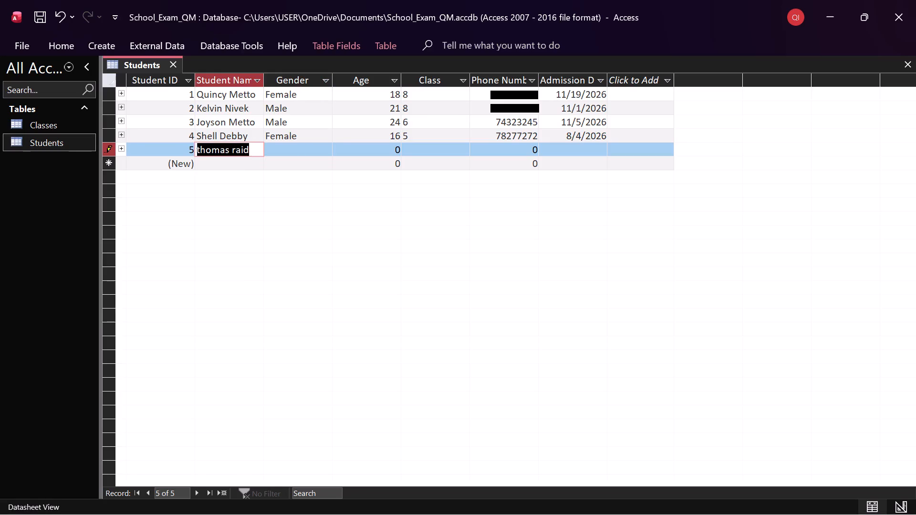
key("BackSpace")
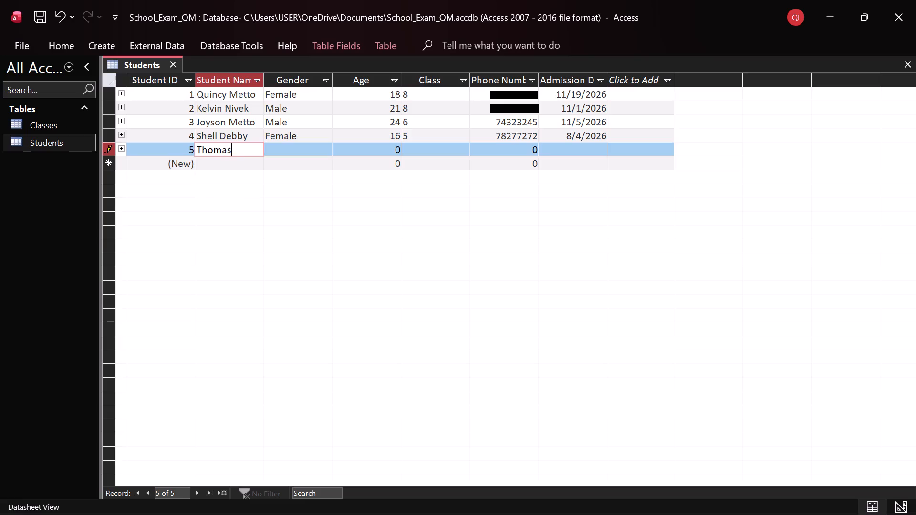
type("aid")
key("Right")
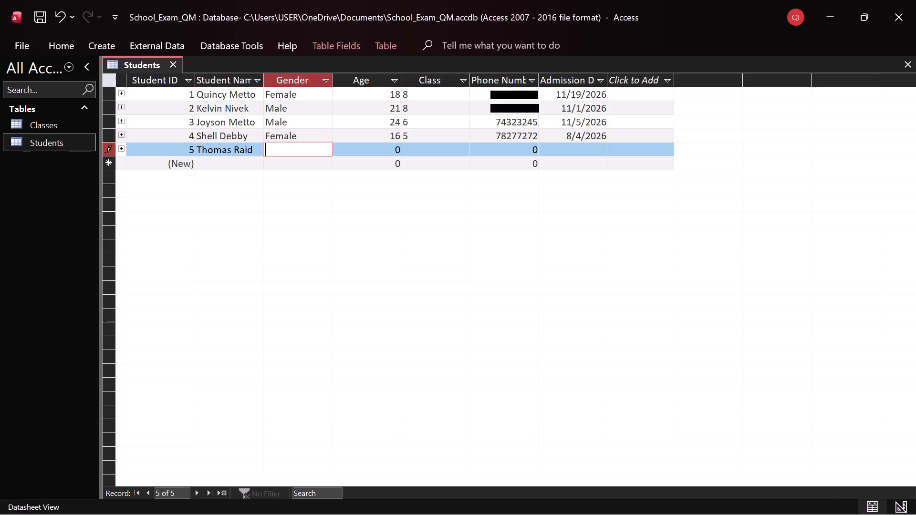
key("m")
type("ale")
Set the Age to 25 in the fifth Students record.
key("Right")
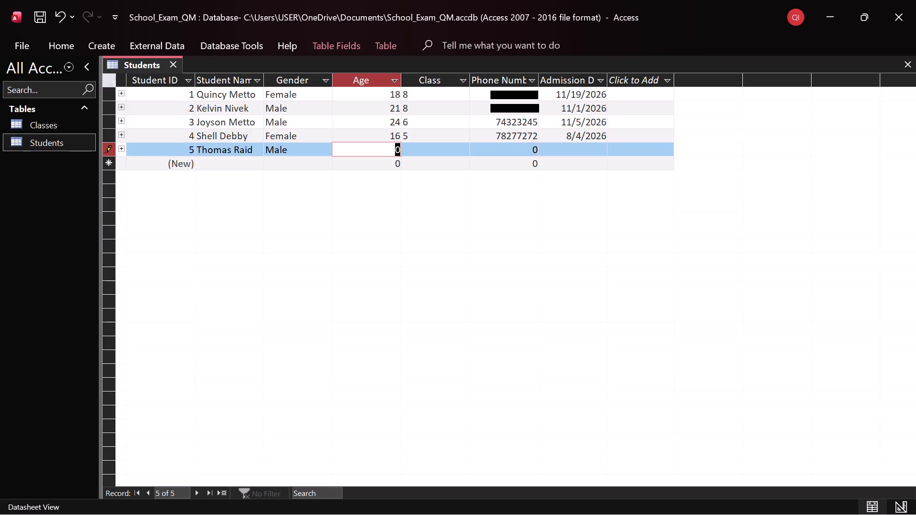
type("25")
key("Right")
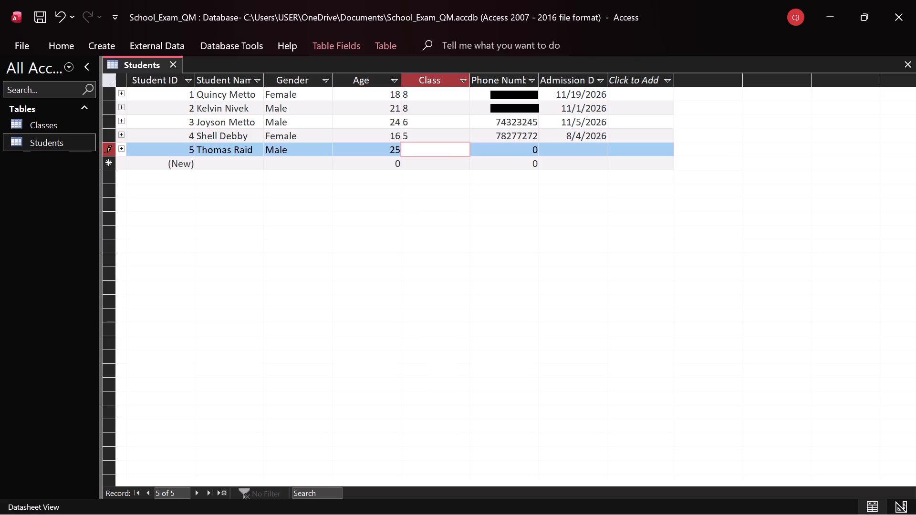
Set the Class to 7 and enter the phone number in the fifth Students record.
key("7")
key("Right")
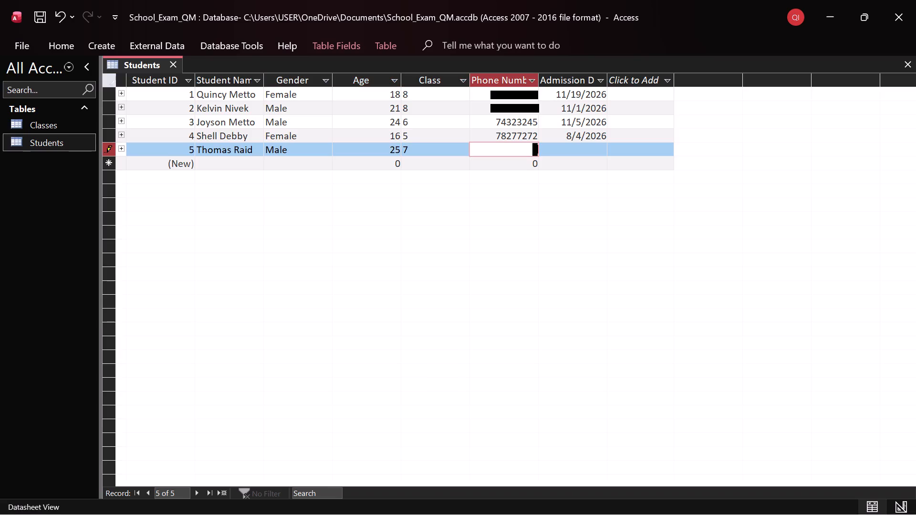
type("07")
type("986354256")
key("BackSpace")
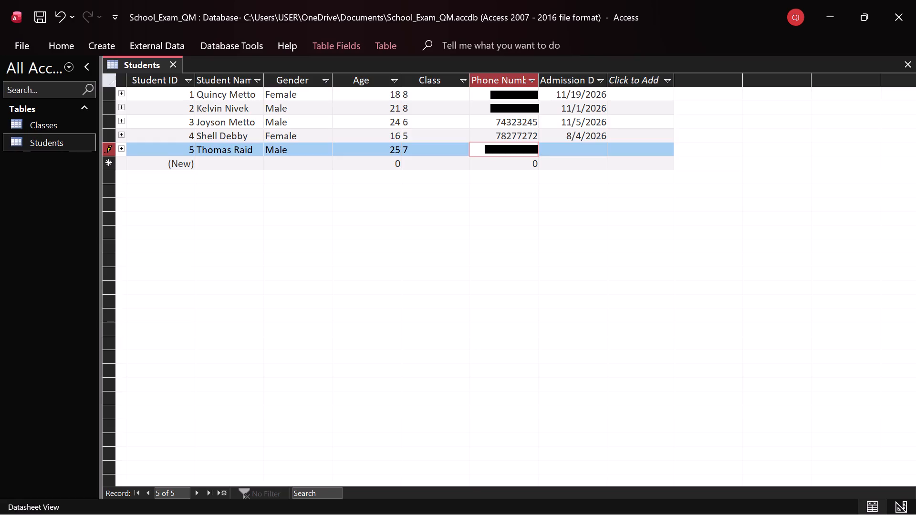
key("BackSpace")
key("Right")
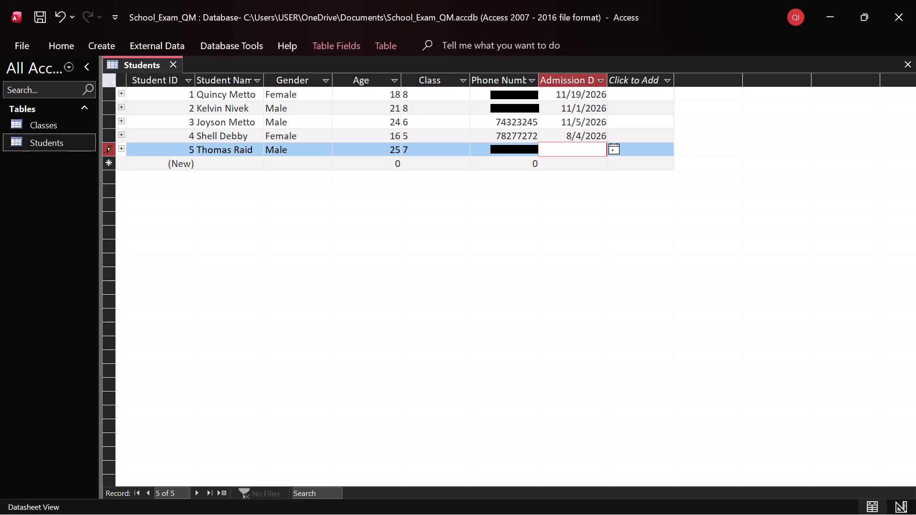
Set the Admission Date to 9/17/2026 in the fifth Students record.
left_click(614, 155)
left_click(592, 149)
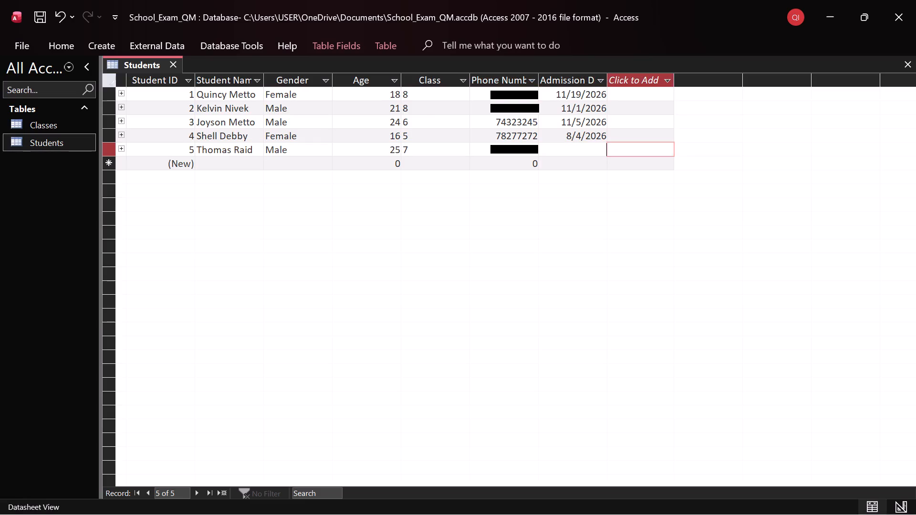
left_click(616, 146)
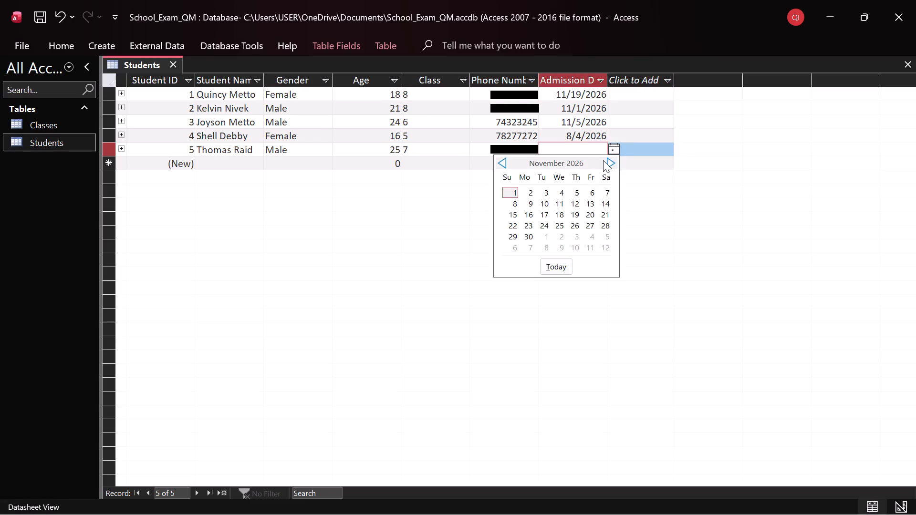
left_click(499, 162)
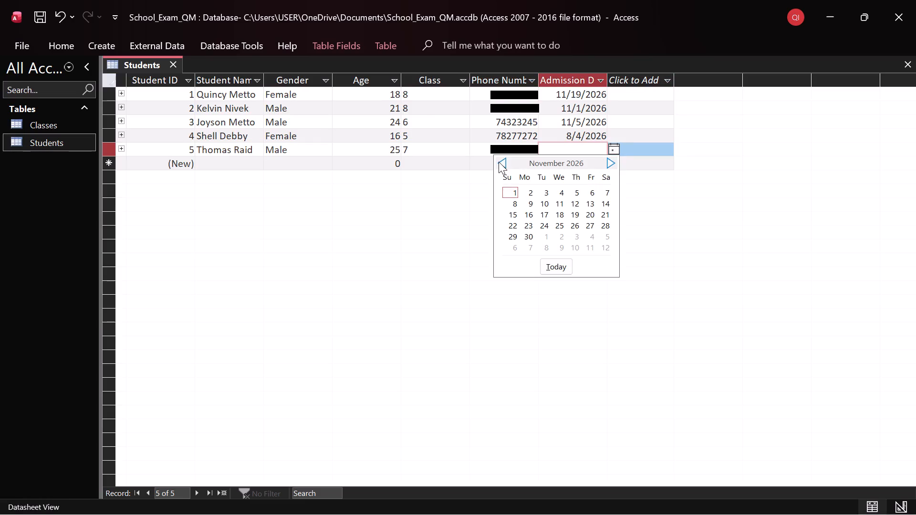
left_click(499, 162)
left_click(573, 210)
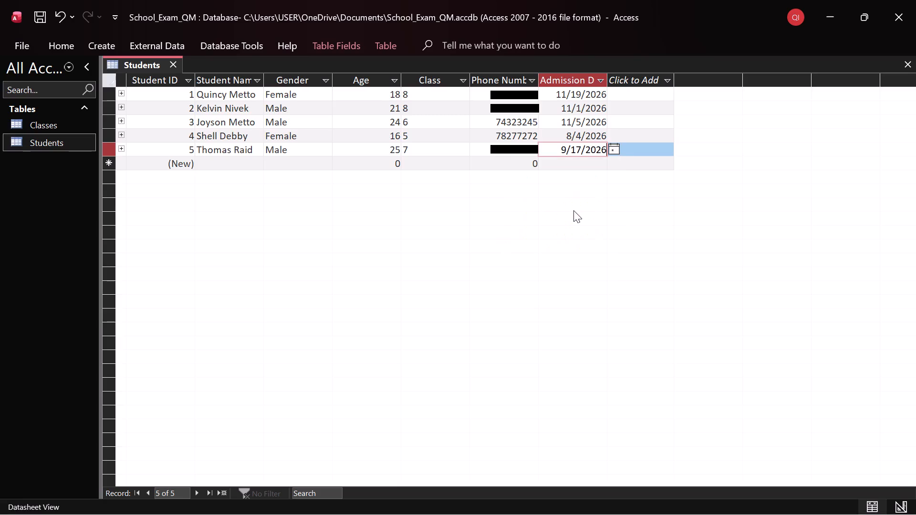
Start a sixth Students record with the student's name in capitalised form and the gender Female.
left_click(237, 164)
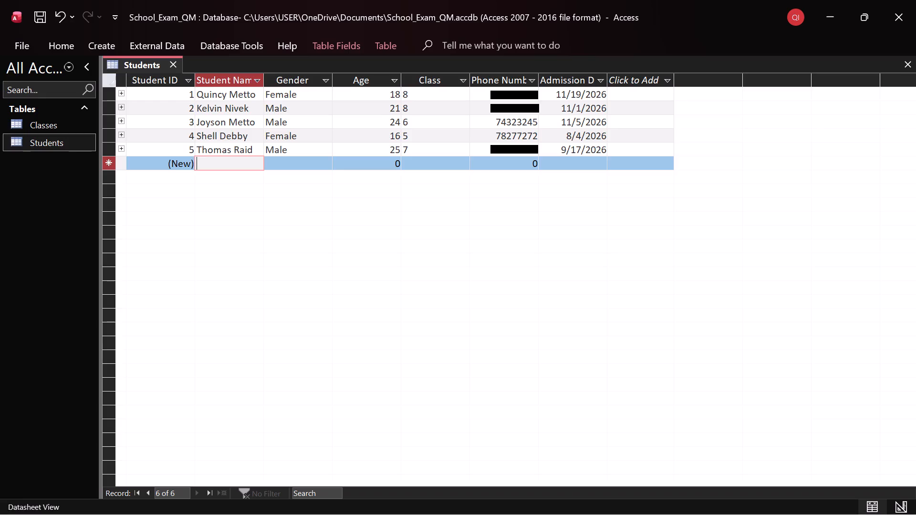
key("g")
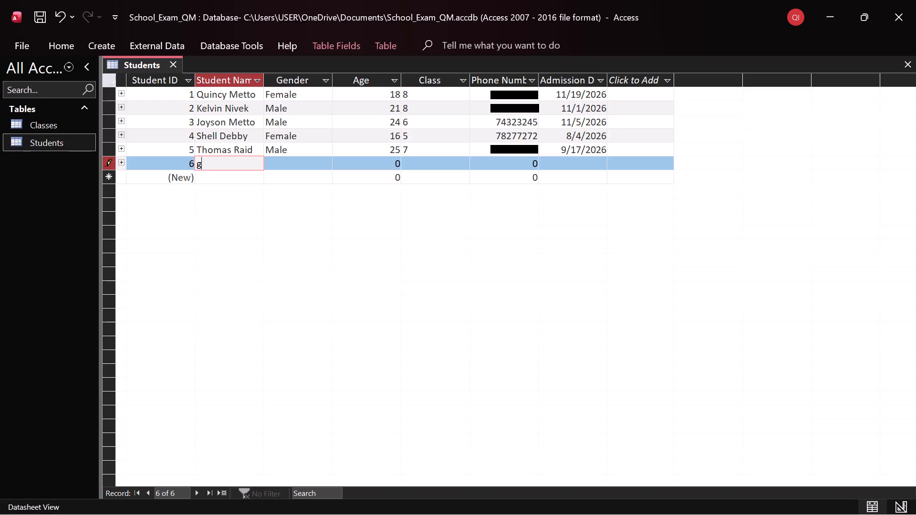
key("BackSpace")
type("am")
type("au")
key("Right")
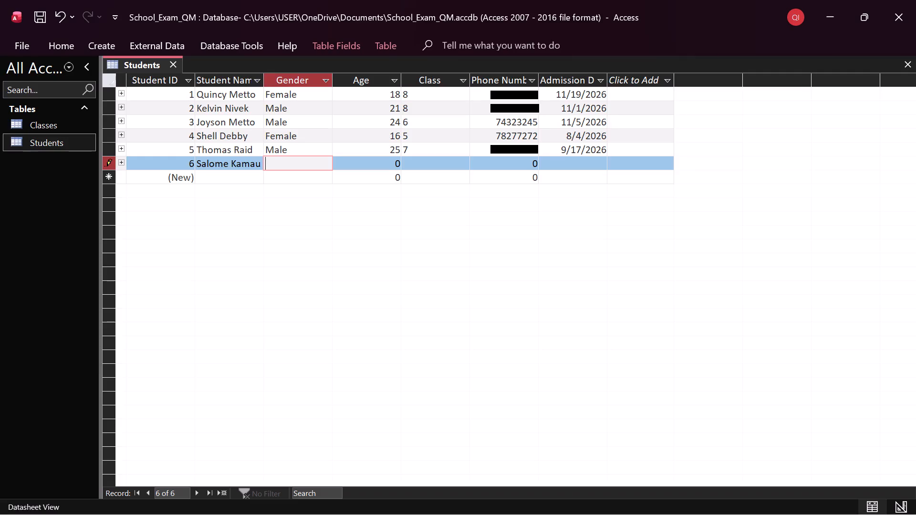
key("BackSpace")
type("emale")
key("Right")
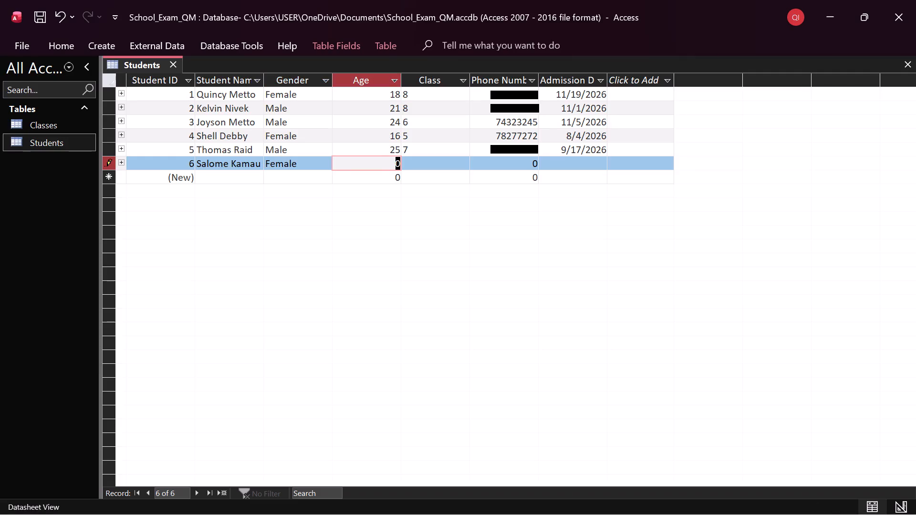
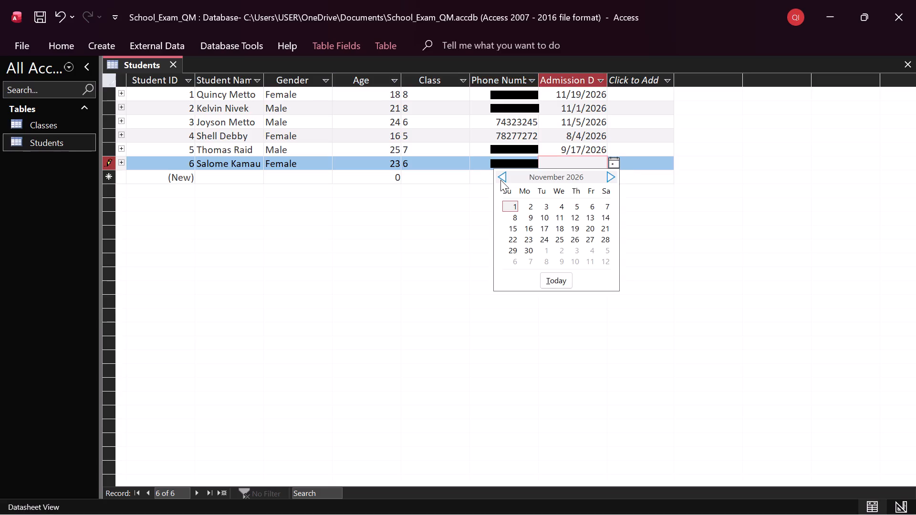
Set the Admission Date to 8/20/2026 in the sixth Students record.
triple_click(500, 180)
left_click_drag(500, 180, 573, 242)
left_click(573, 242)
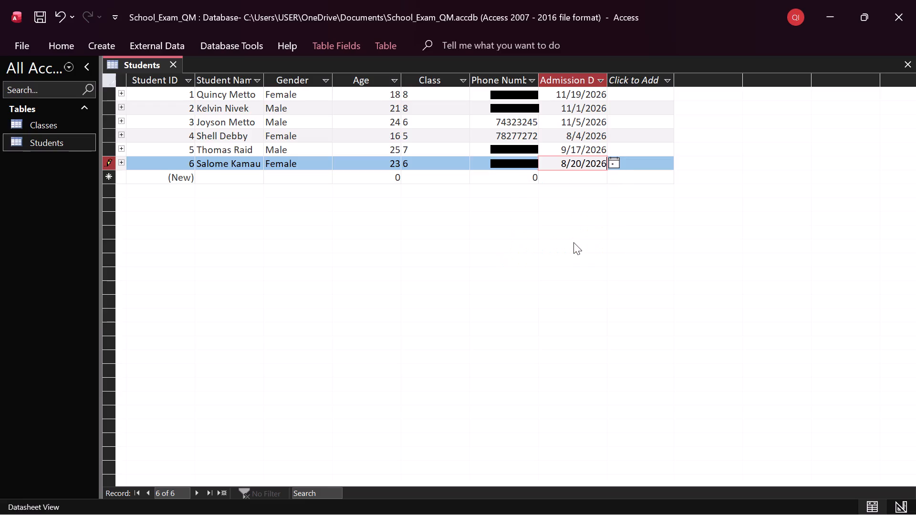
Start a seventh Students record with the student's name in capitalised form and the gender Female.
left_click(230, 179)
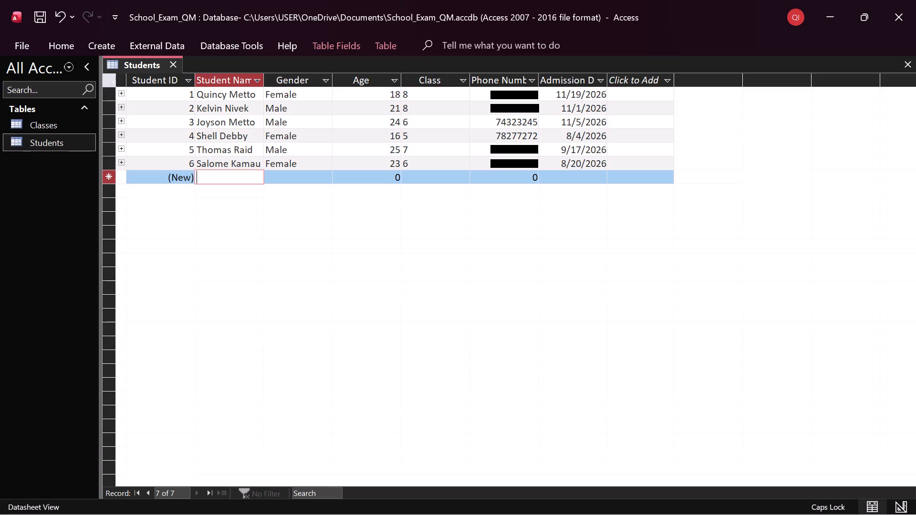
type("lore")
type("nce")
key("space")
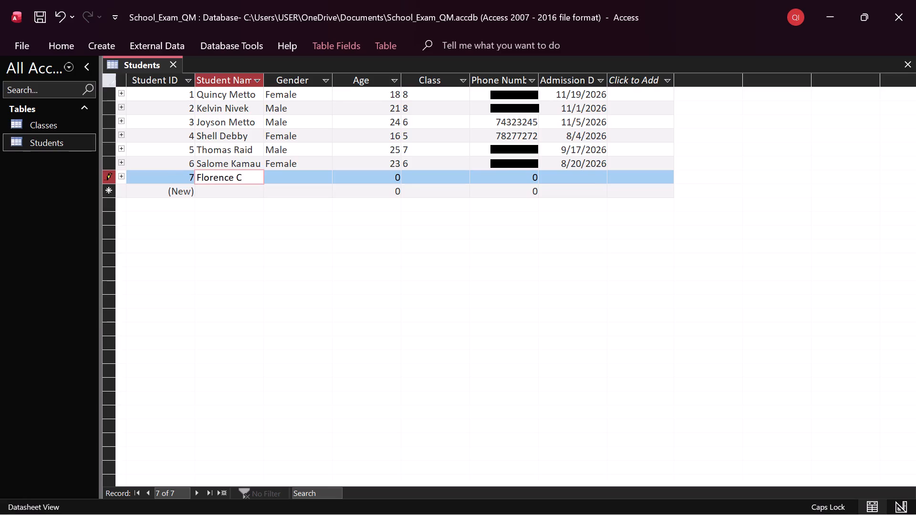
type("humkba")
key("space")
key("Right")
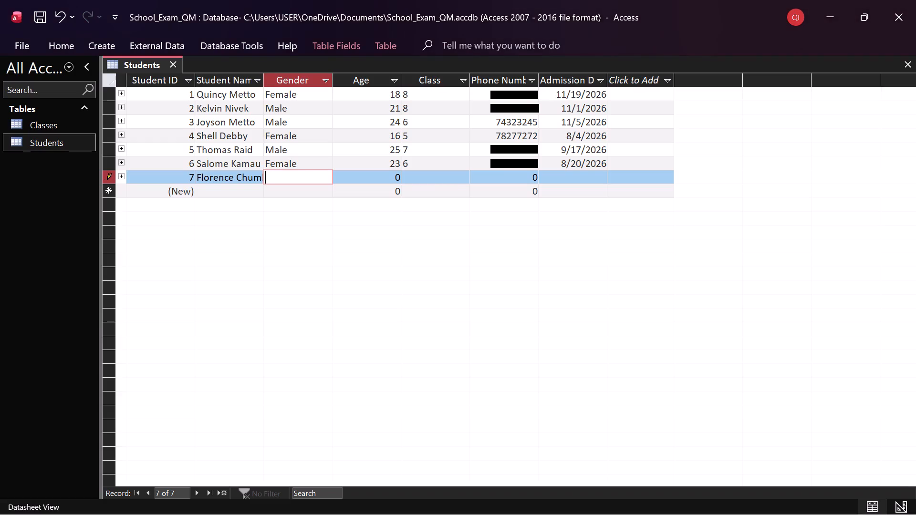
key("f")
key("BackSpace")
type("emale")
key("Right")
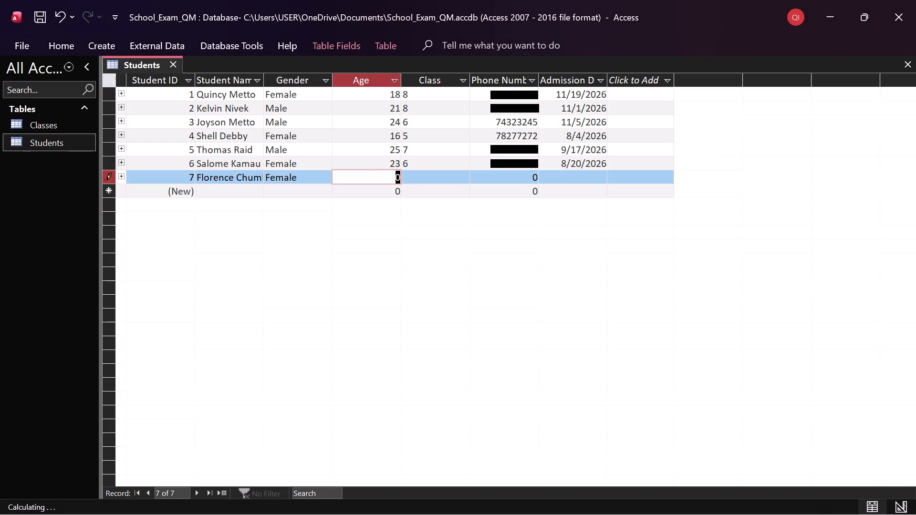
Set the Age to 27 and the Class to 8 in the seventh Students record.
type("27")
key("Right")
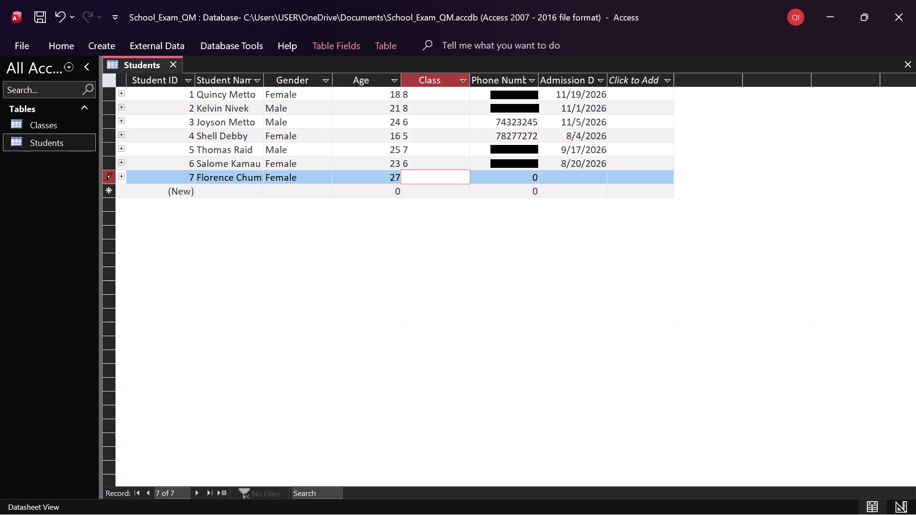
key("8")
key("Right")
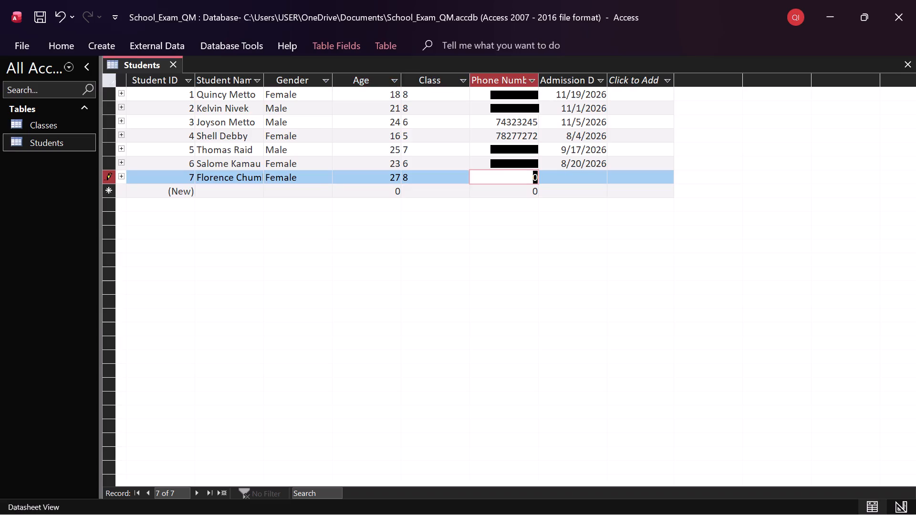
Enter the phone number in the seventh Students record.
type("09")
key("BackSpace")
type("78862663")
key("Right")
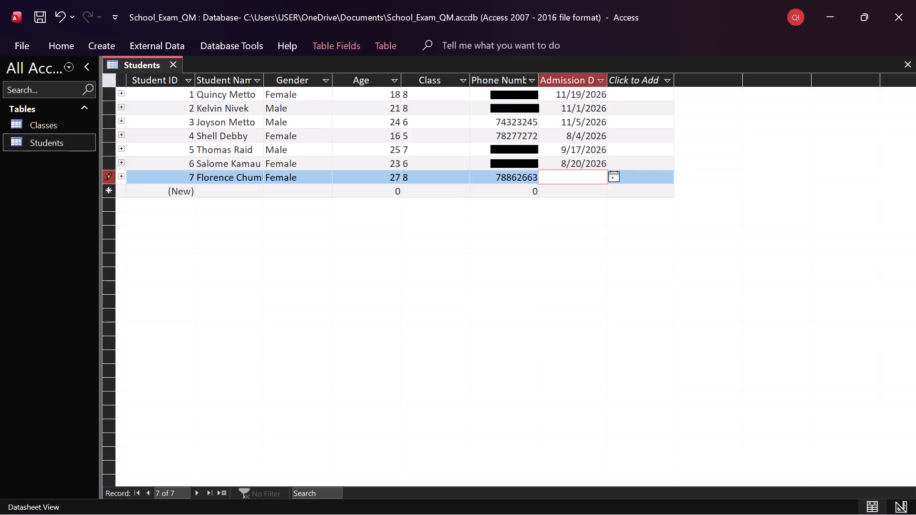
Set the Admission Date to 7/8/2026 in the seventh Students record.
left_click(614, 179)
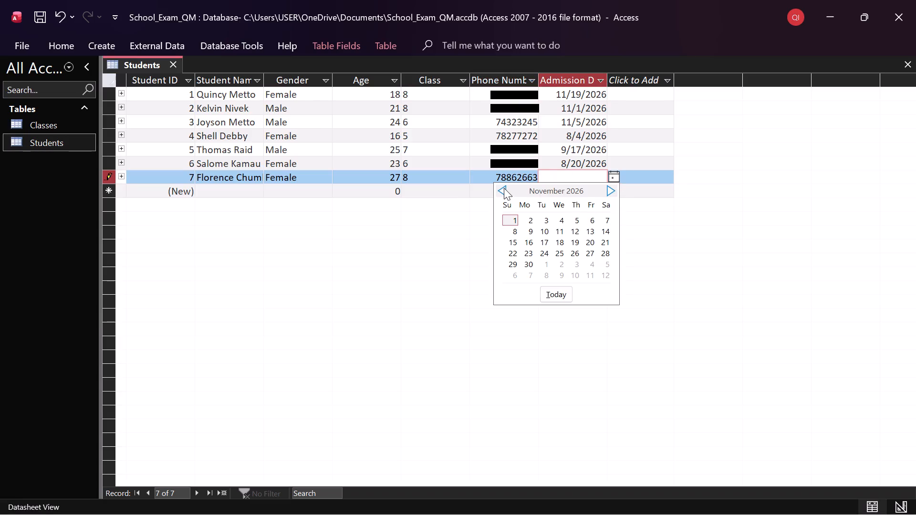
triple_click(504, 188)
left_click(504, 188)
left_click_drag(504, 188, 559, 233)
left_click(559, 233)
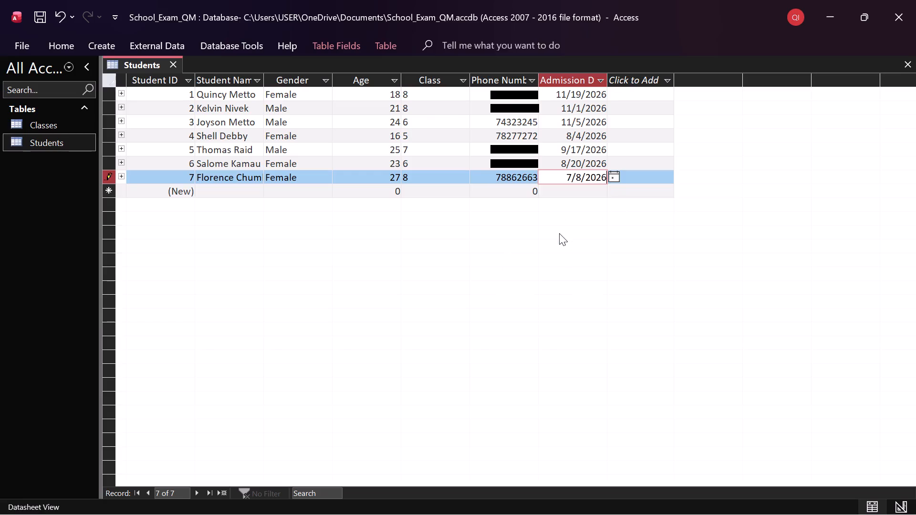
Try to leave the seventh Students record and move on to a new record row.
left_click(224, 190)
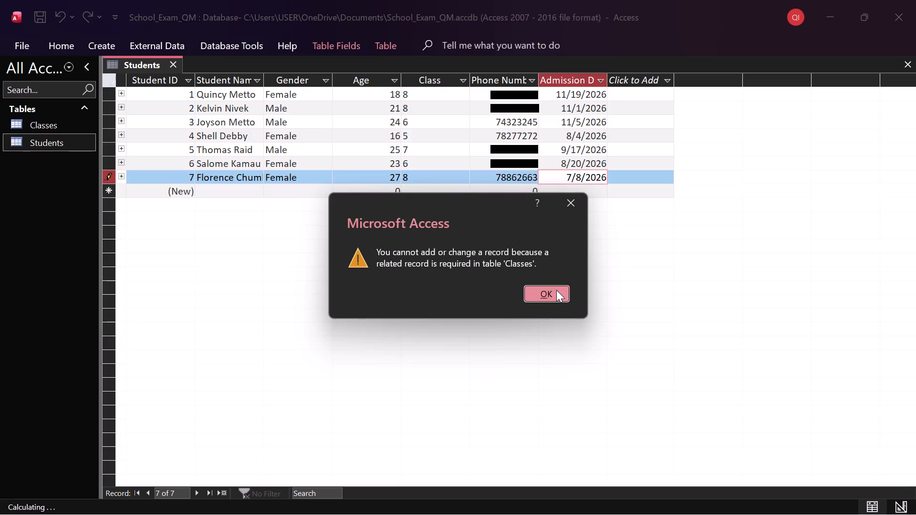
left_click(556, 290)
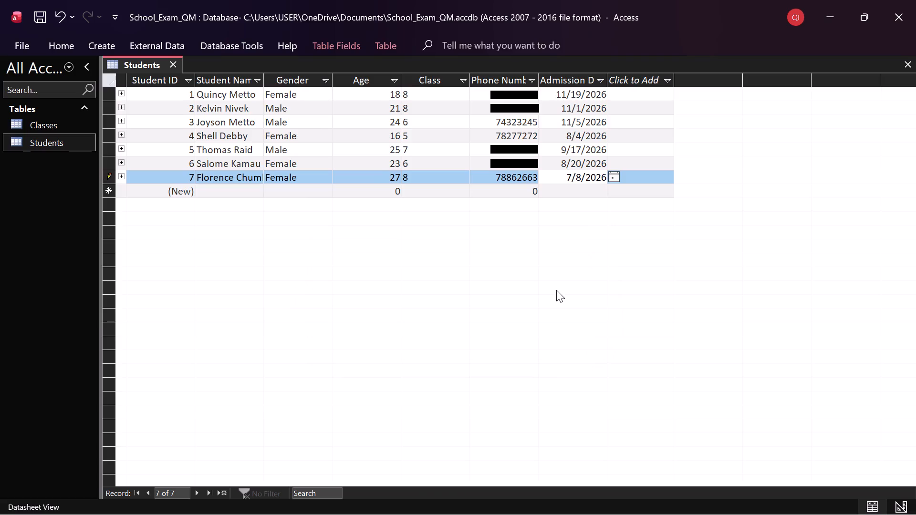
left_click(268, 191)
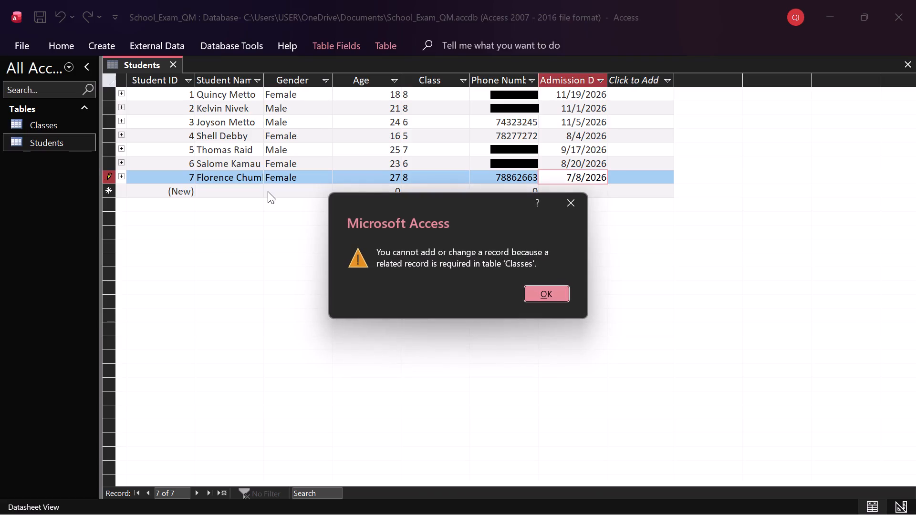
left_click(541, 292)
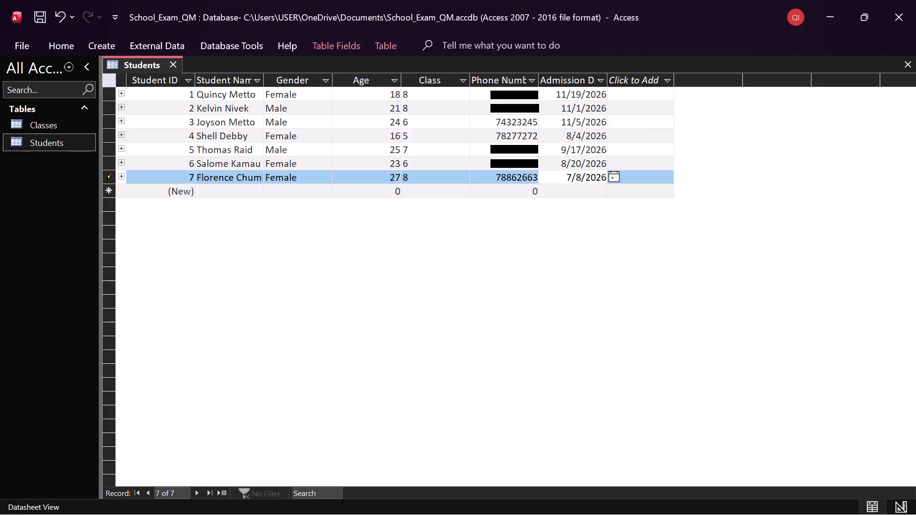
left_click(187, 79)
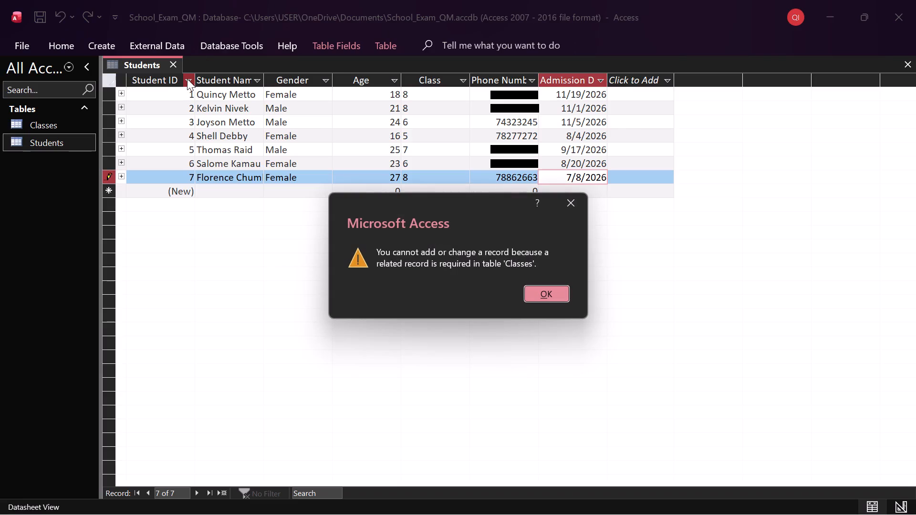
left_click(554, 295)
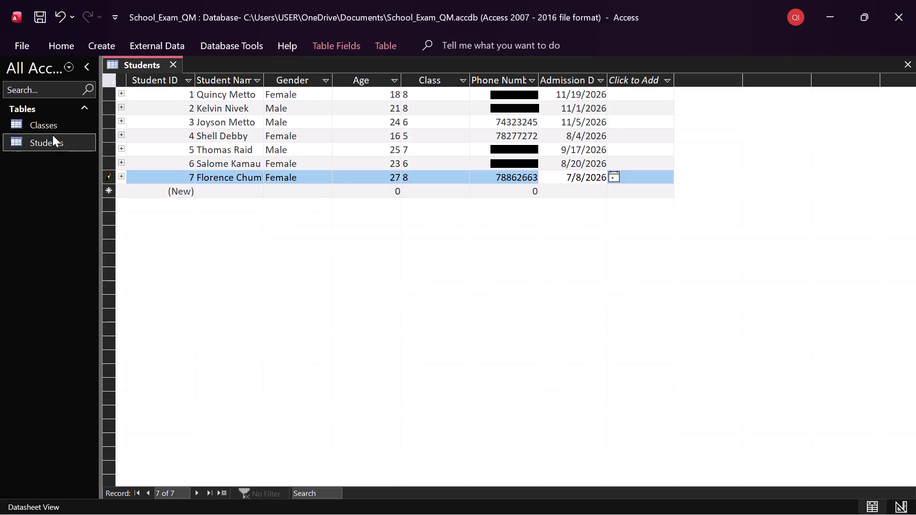
Open the Classes table to examine its records.
double_click(54, 128)
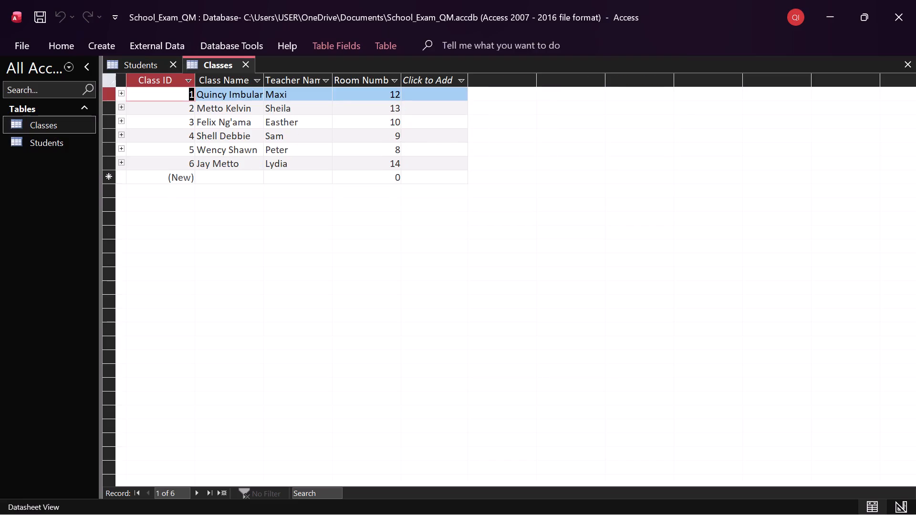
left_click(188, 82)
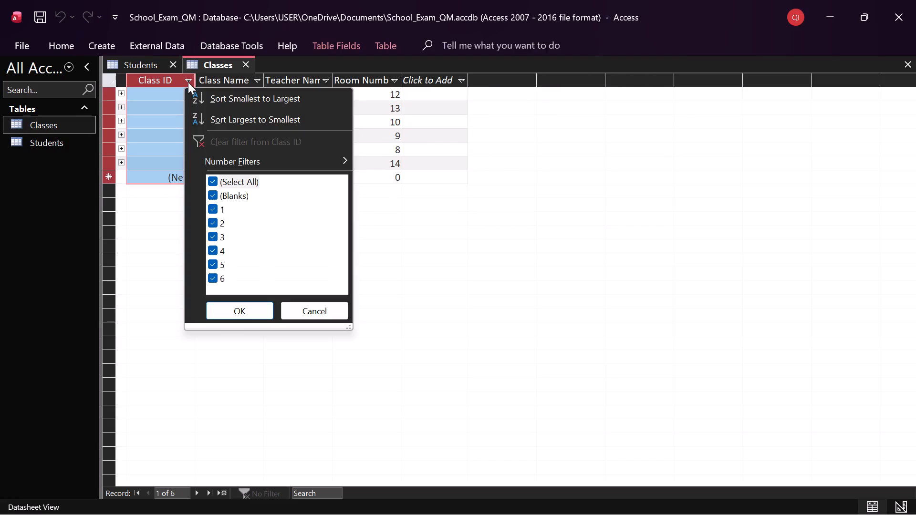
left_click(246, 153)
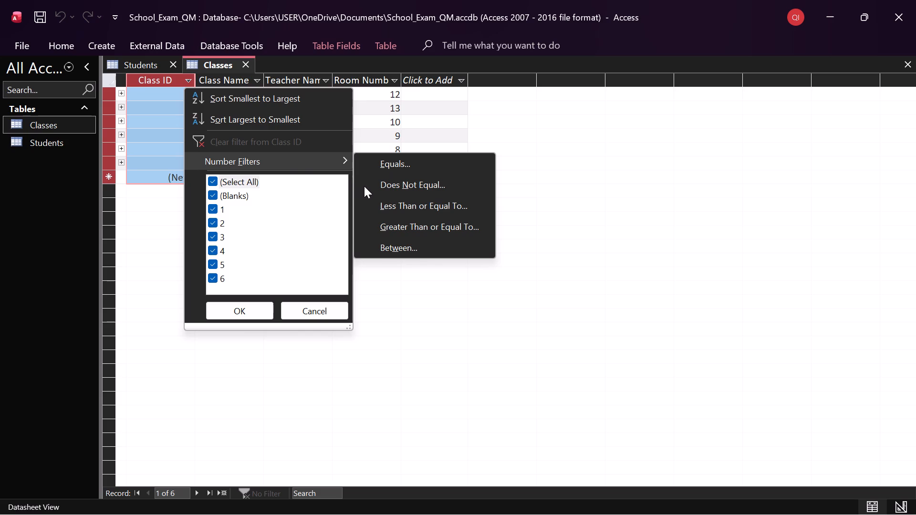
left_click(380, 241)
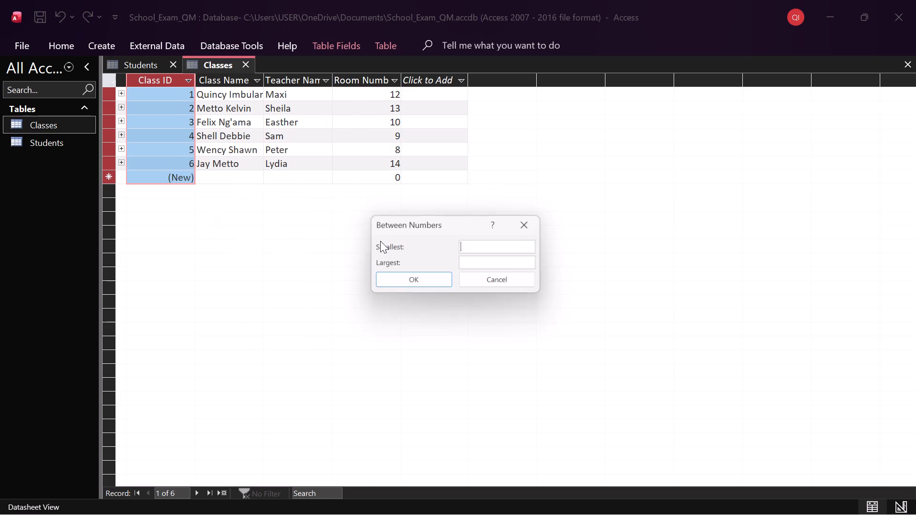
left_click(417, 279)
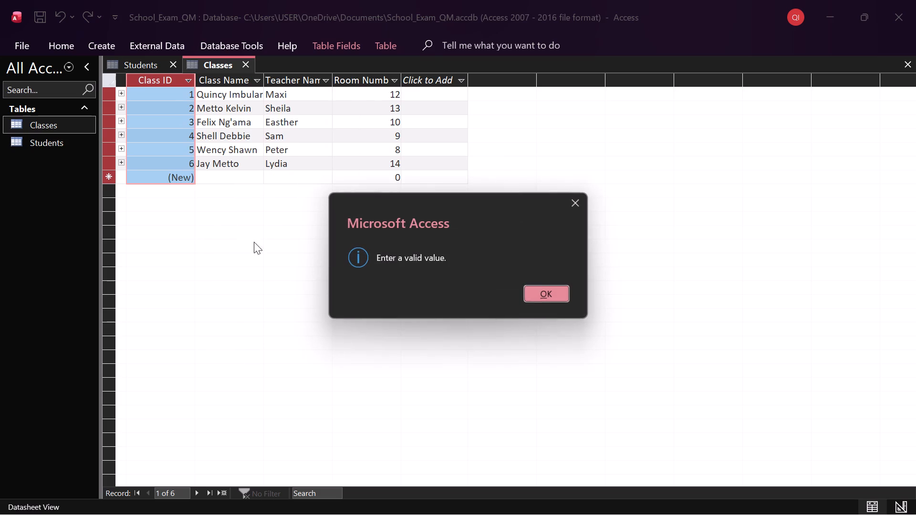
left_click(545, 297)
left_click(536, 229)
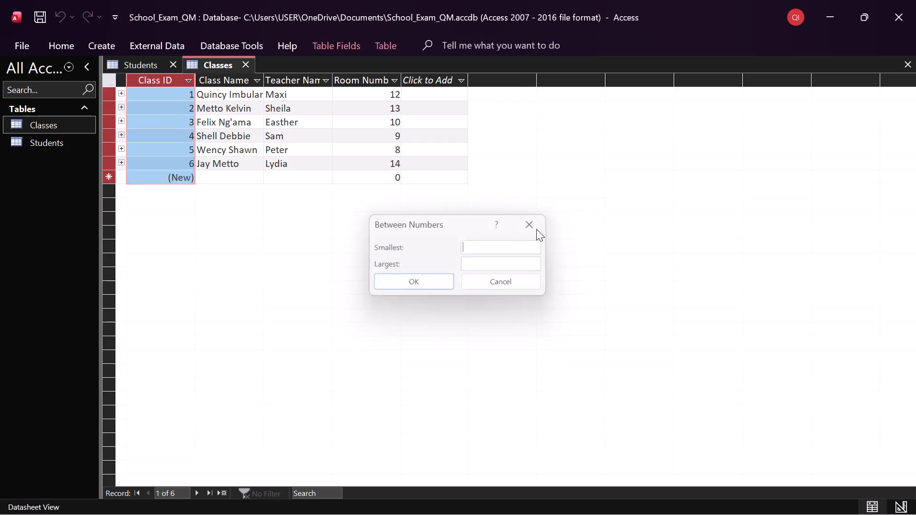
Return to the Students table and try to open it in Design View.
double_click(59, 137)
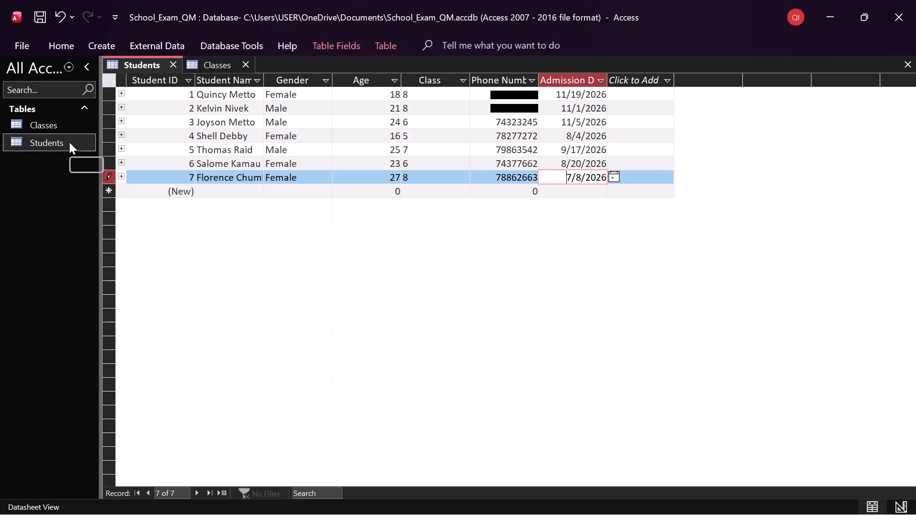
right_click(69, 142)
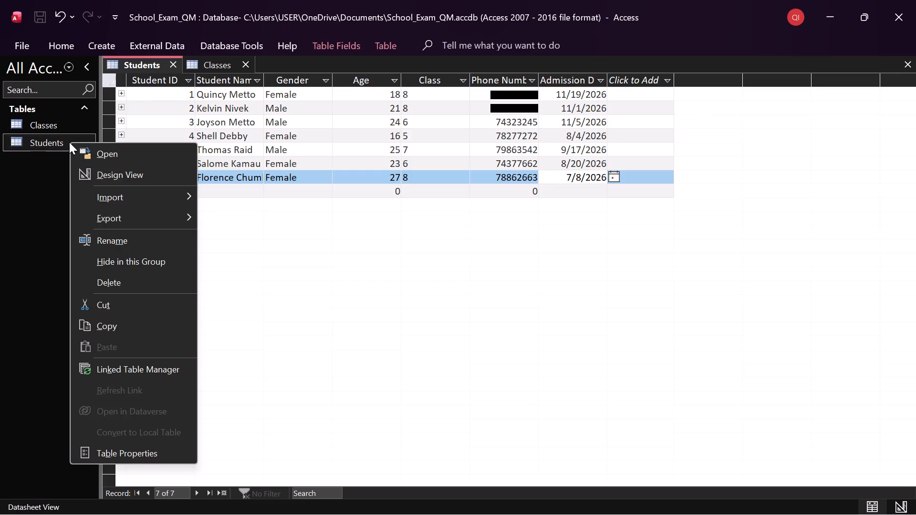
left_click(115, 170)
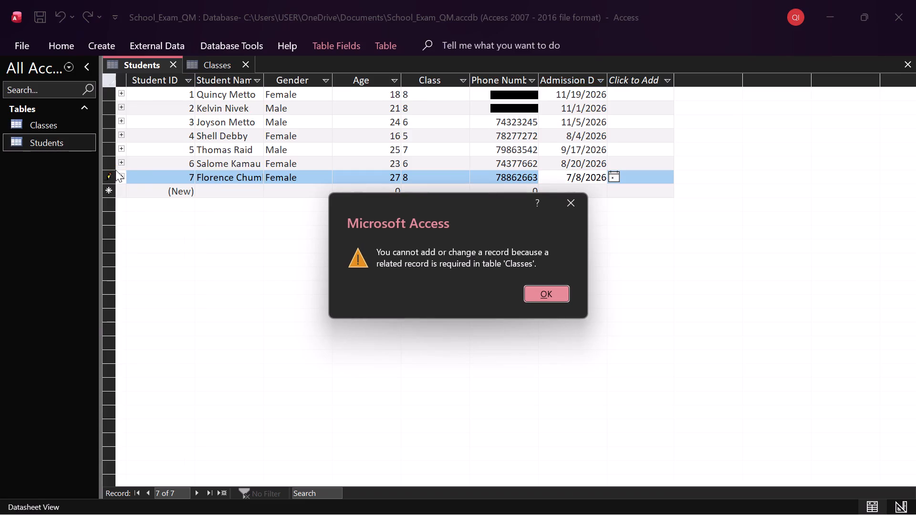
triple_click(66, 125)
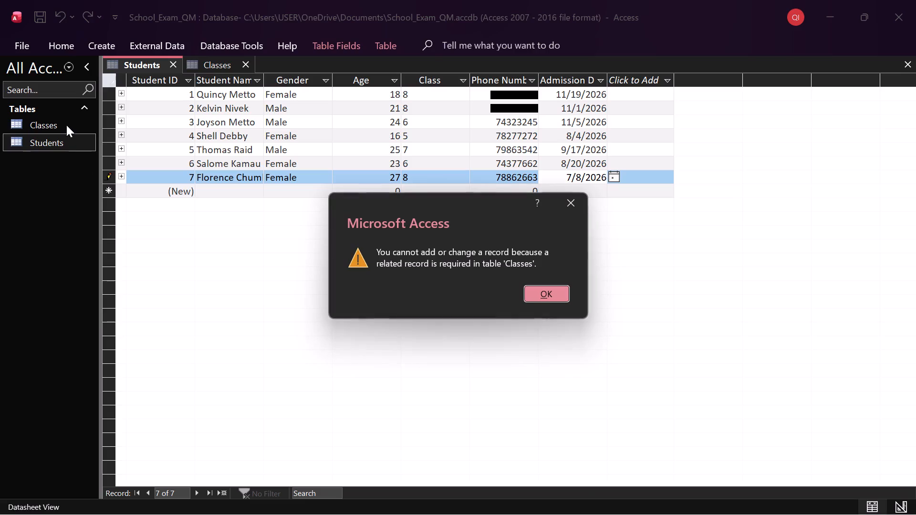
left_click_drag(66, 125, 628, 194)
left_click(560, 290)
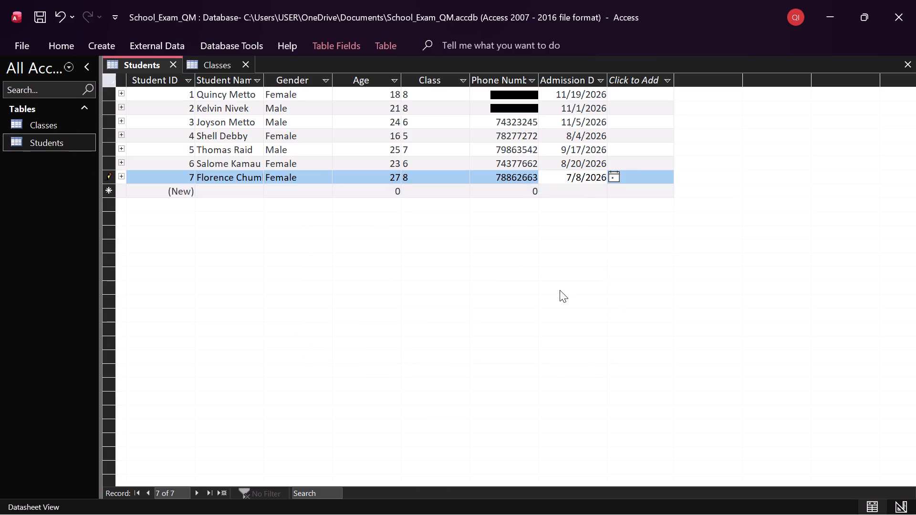
Switch the Classes table to Design View.
left_click(70, 119)
left_click(98, 121)
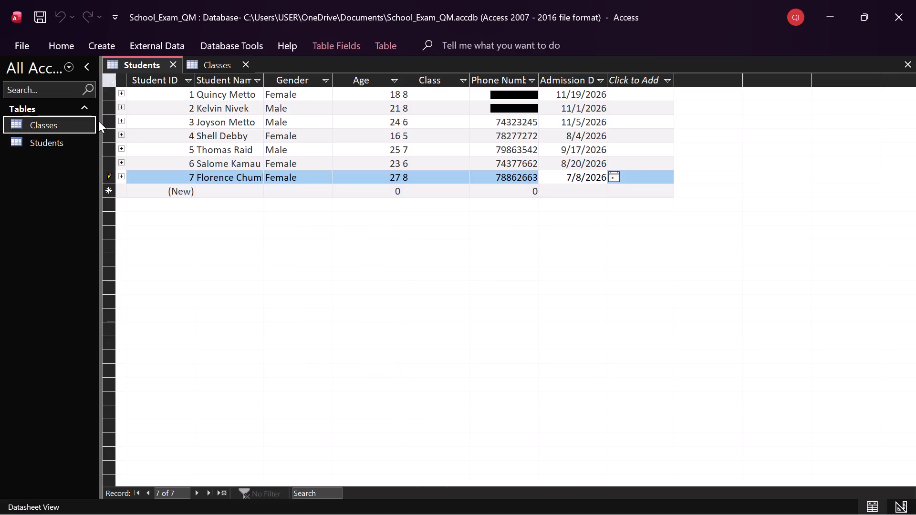
right_click(98, 121)
right_click(76, 123)
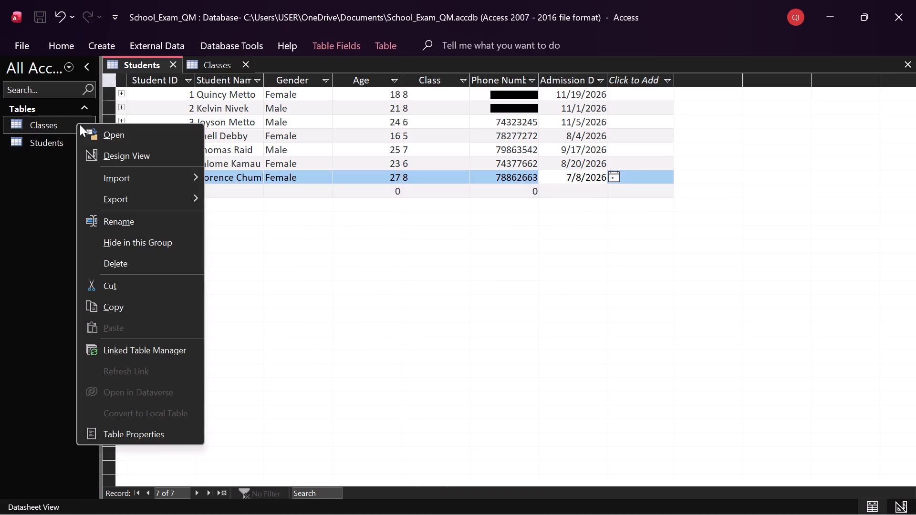
left_click(128, 155)
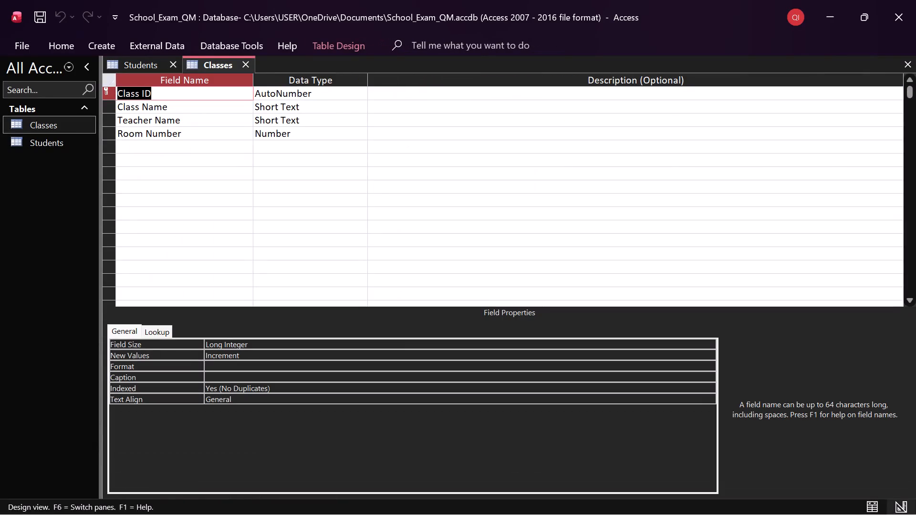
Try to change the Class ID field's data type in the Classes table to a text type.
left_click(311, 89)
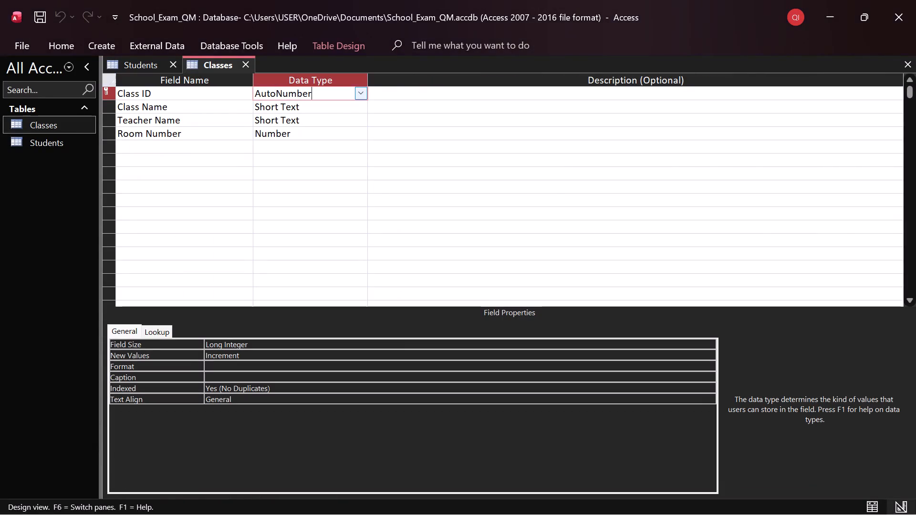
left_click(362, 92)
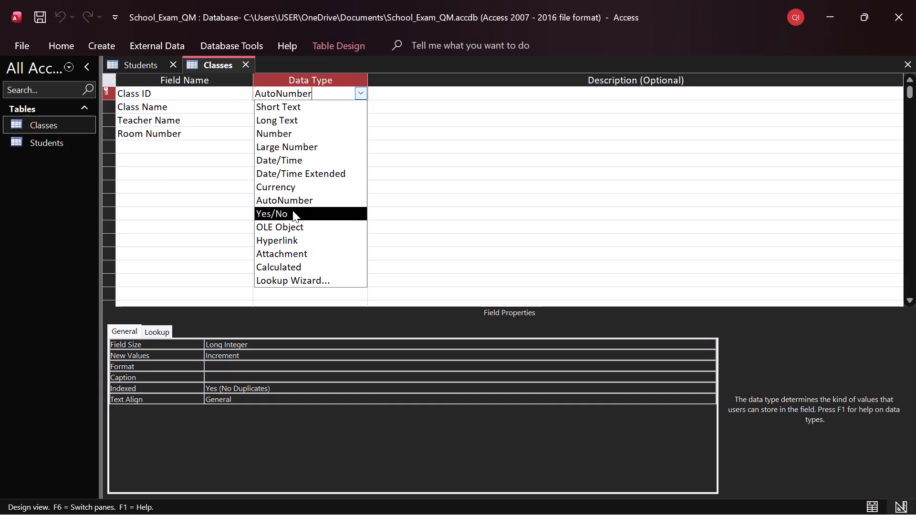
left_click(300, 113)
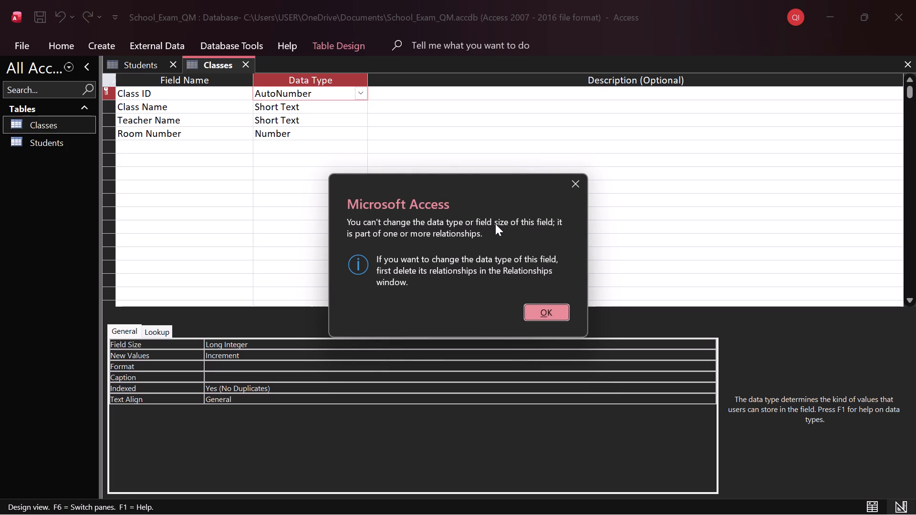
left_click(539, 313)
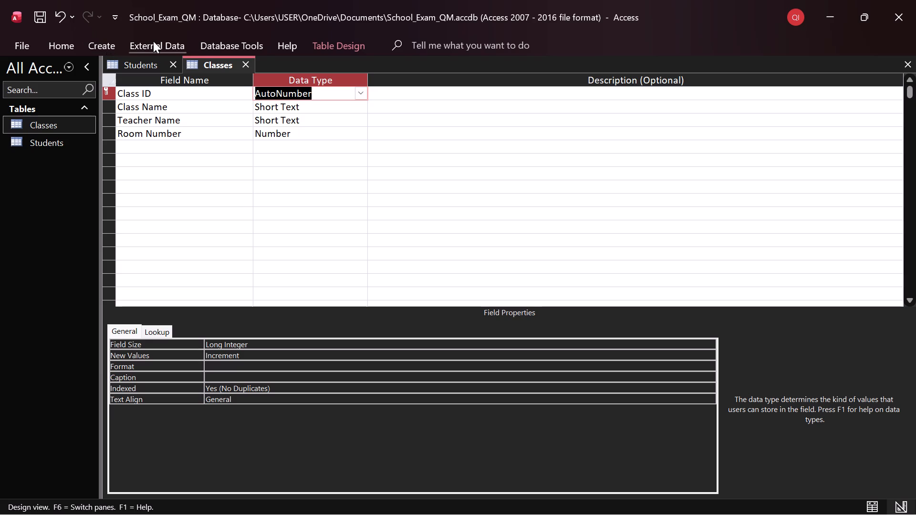
Open the Relationships window showing how Classes and Students are linked.
left_click_drag(201, 47, 217, 70)
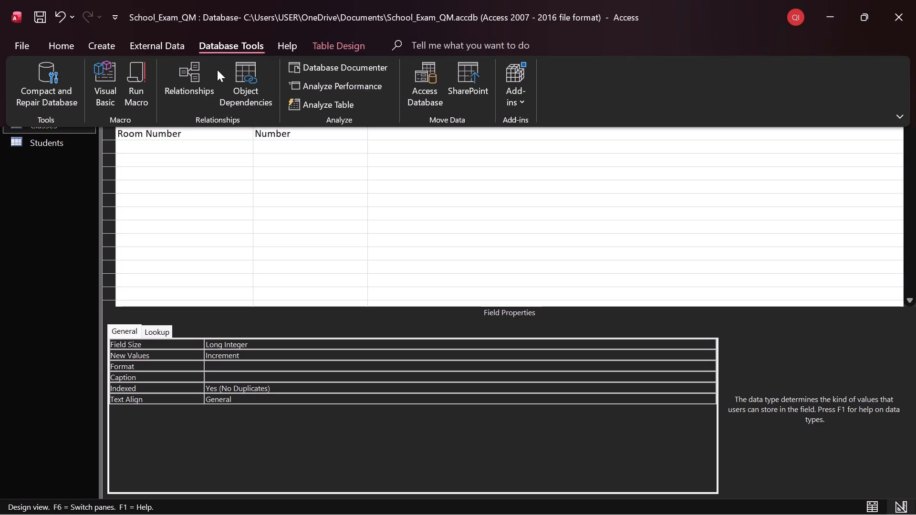
double_click(204, 69)
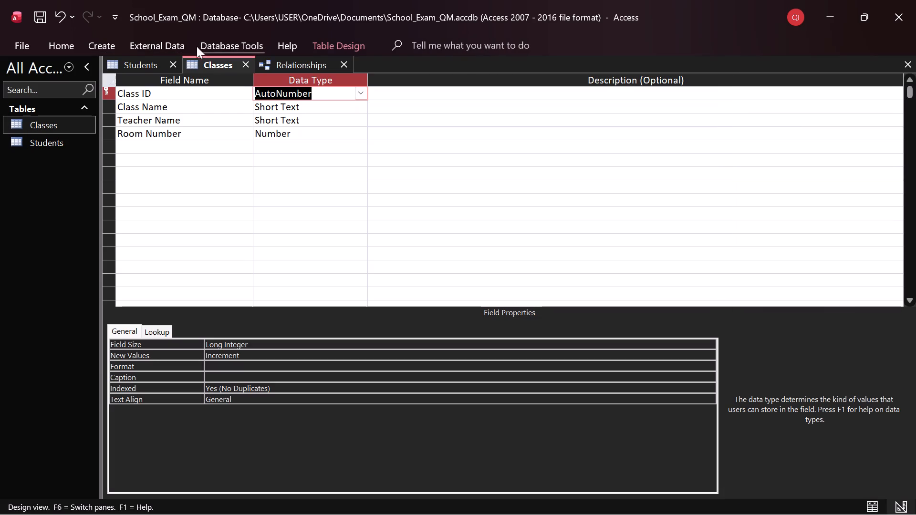
left_click(168, 40)
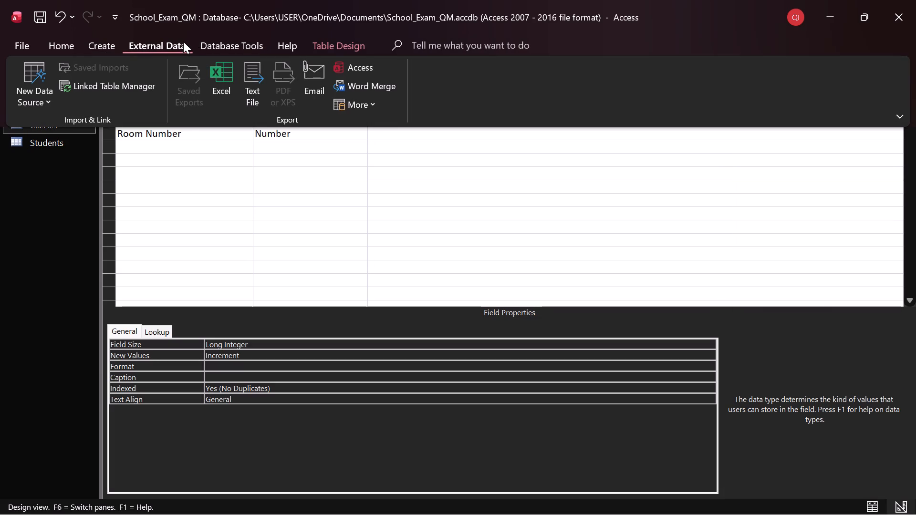
left_click(212, 46)
left_click(194, 75)
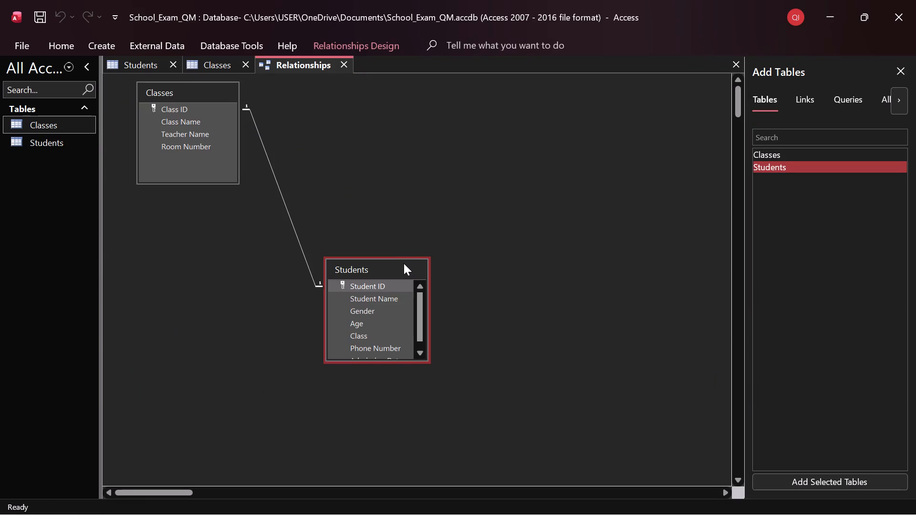
Remove the Students table and the Classes table from the Relationships layout.
right_click(404, 264)
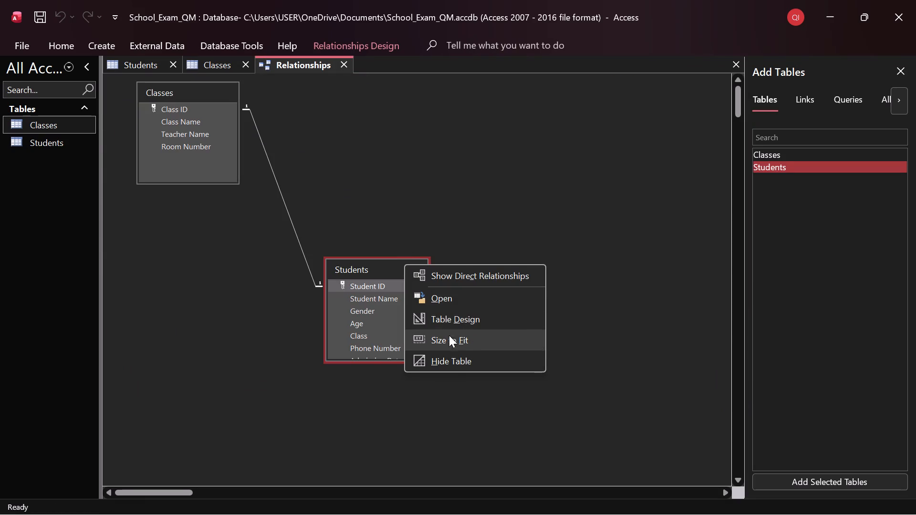
left_click(381, 270)
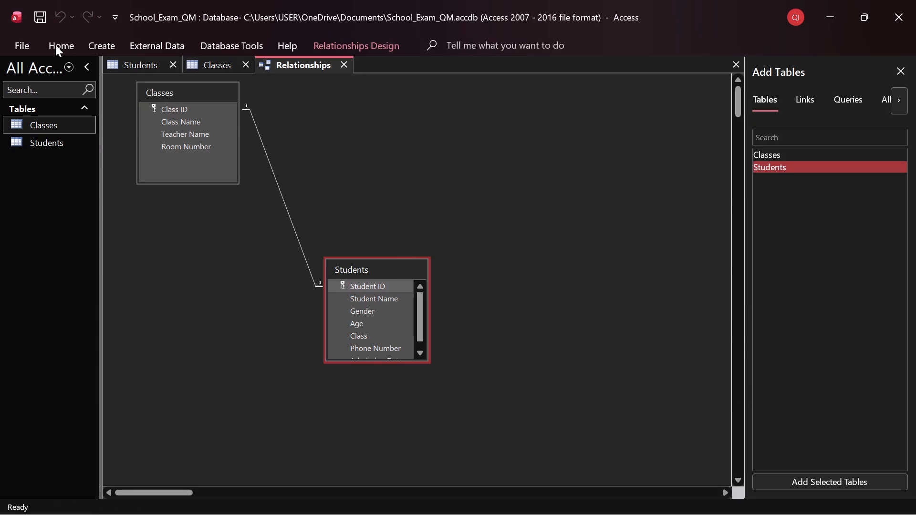
left_click(55, 45)
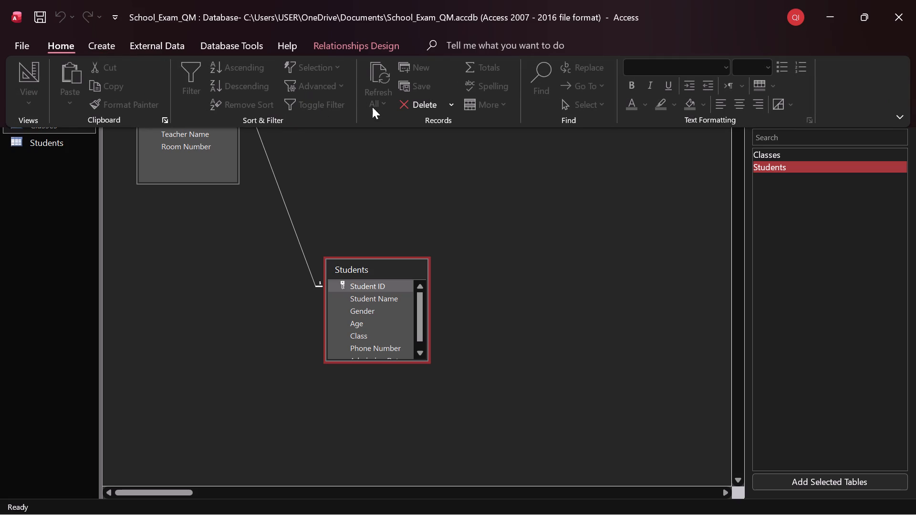
left_click(406, 103)
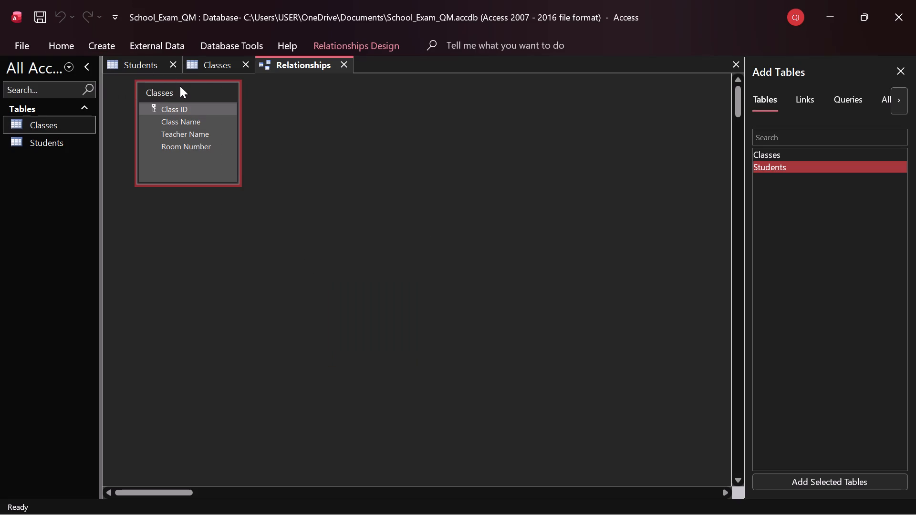
left_click(180, 86)
left_click(73, 46)
left_click(408, 105)
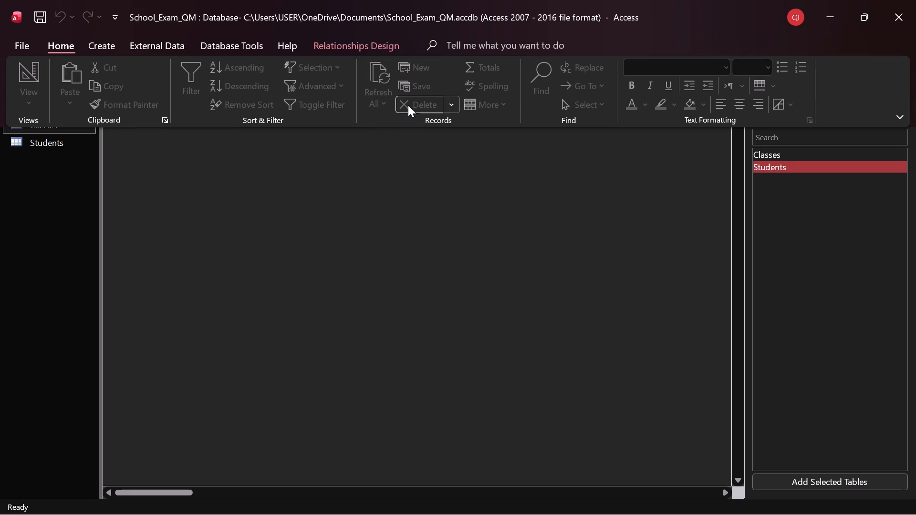
left_click(241, 221)
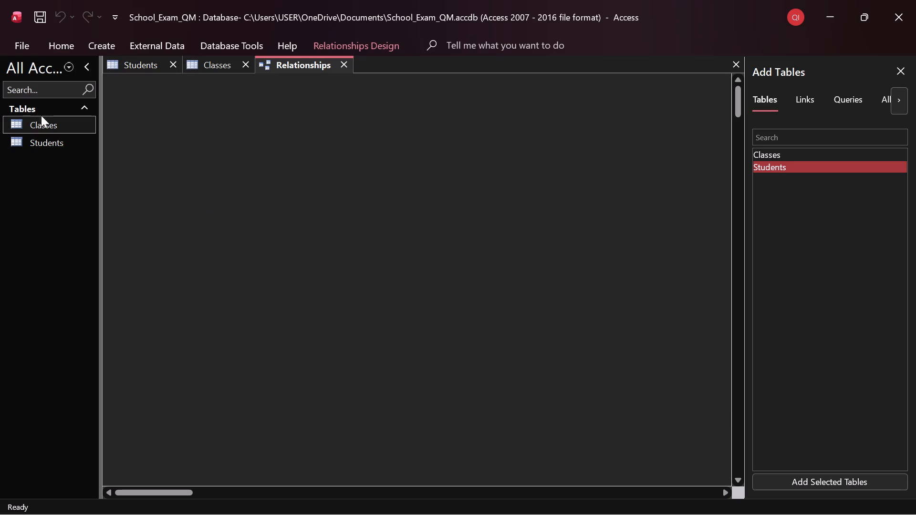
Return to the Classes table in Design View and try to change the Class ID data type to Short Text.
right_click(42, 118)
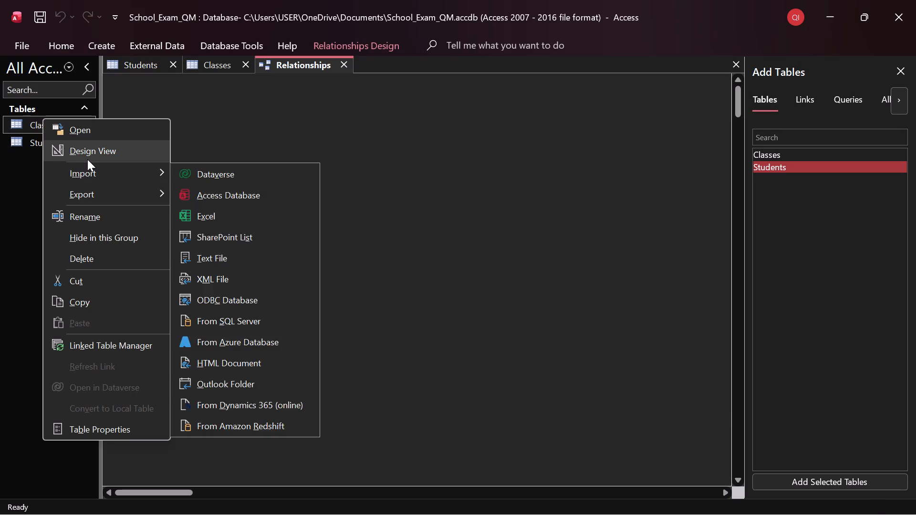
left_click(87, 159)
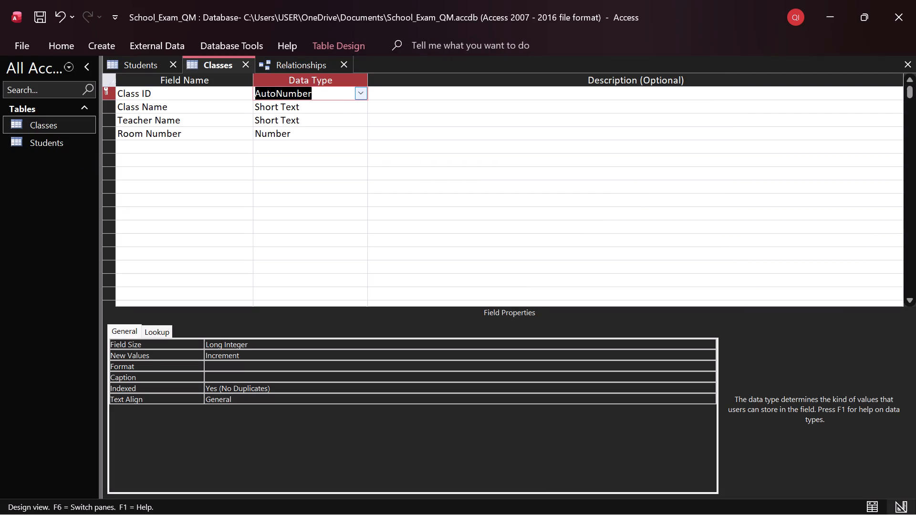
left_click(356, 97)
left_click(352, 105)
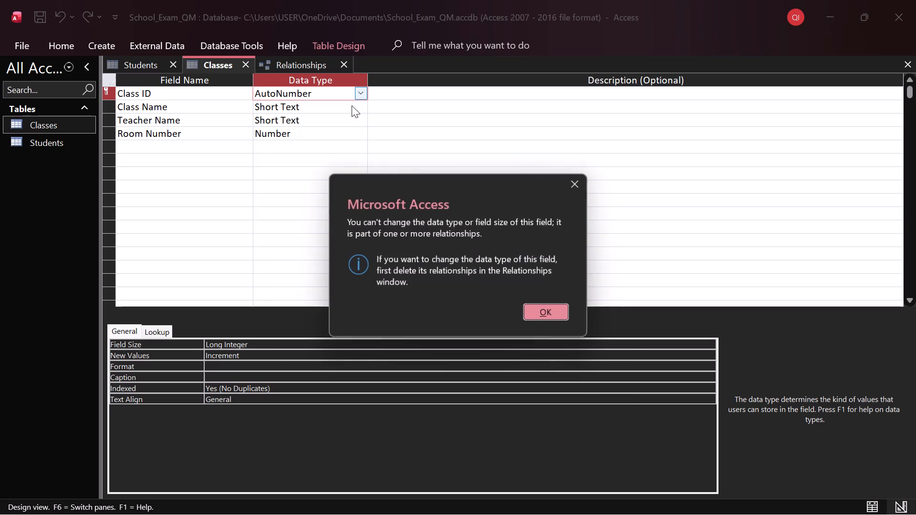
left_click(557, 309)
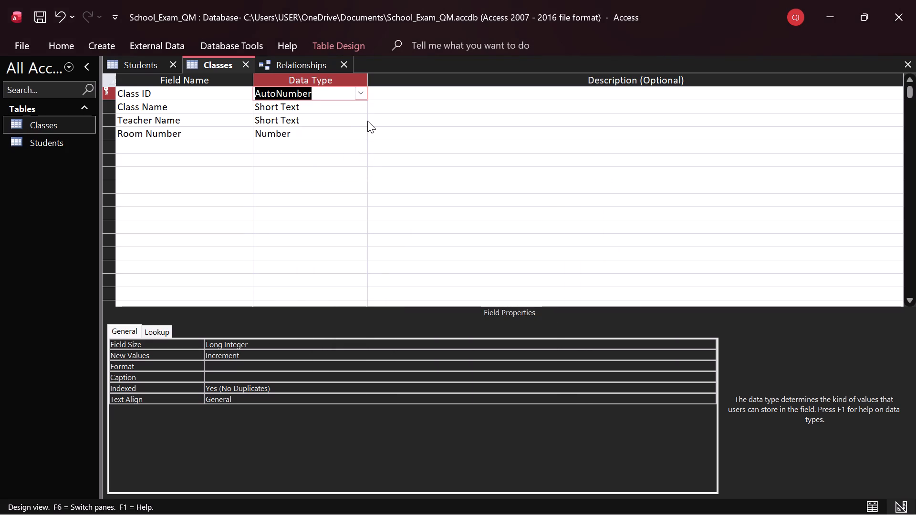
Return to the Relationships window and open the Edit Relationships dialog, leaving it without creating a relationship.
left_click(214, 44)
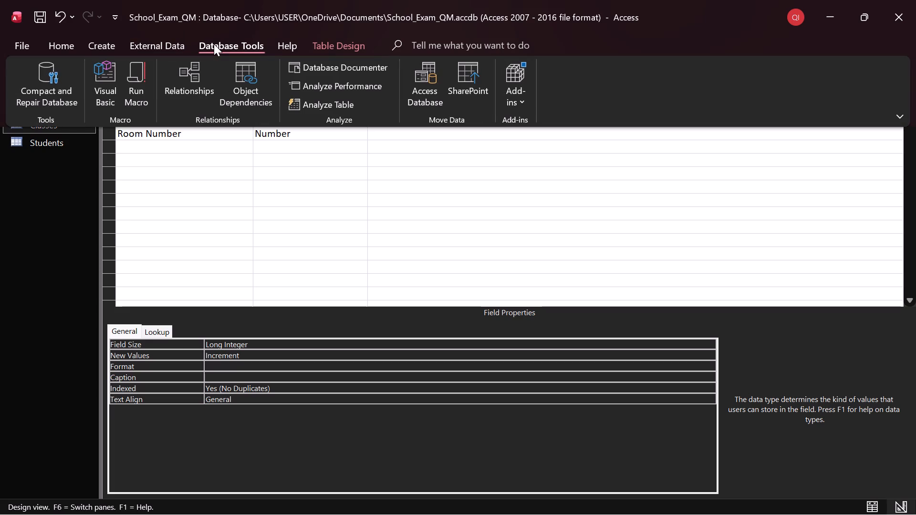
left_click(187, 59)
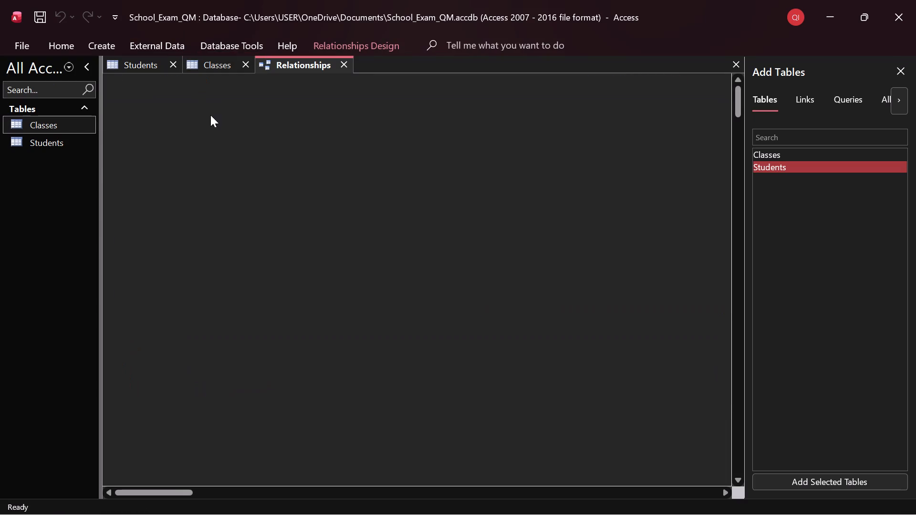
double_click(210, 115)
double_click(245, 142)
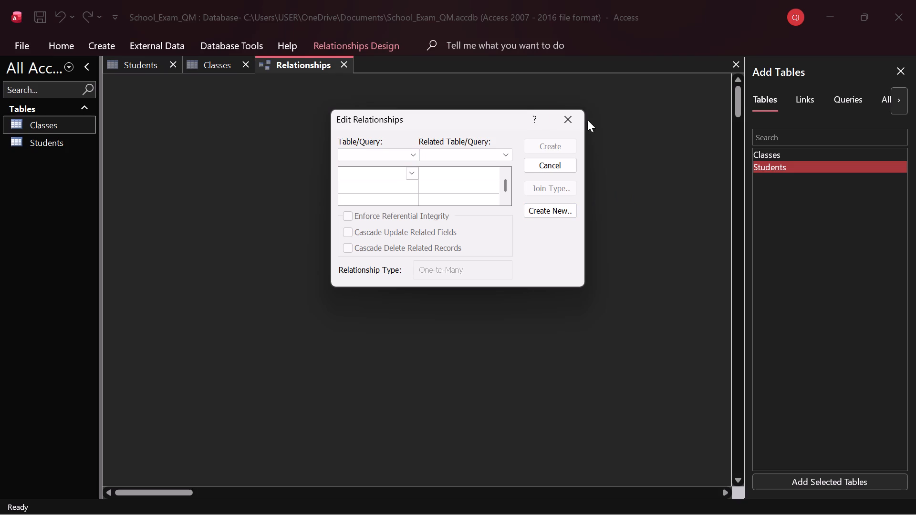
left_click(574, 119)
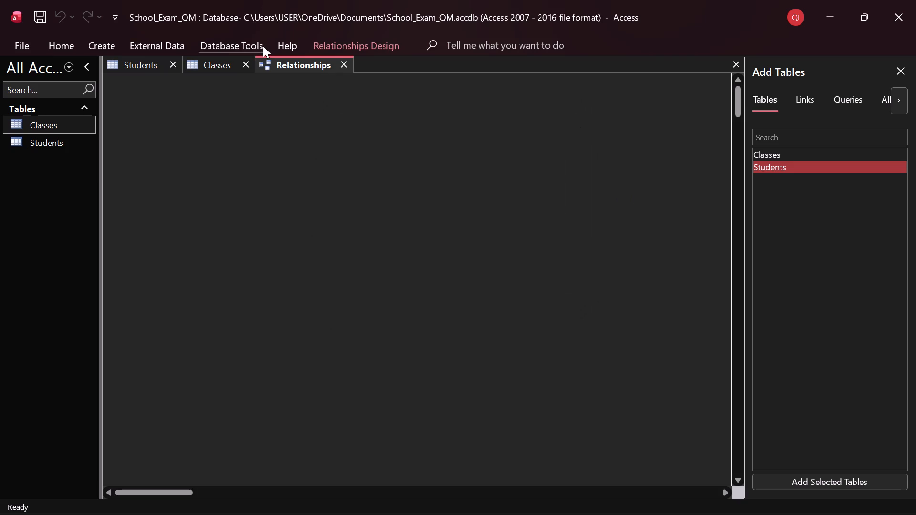
Close the Relationships window, saving the changes to its layout.
left_click(346, 62)
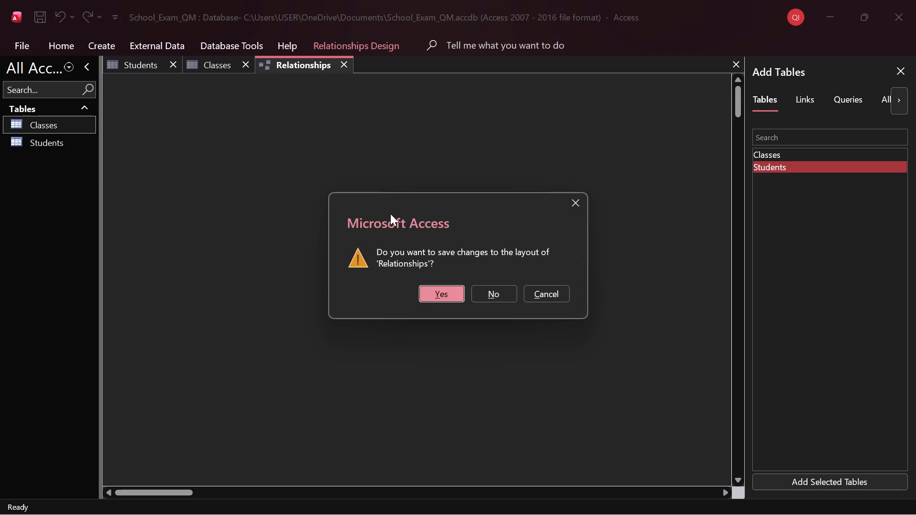
left_click(452, 291)
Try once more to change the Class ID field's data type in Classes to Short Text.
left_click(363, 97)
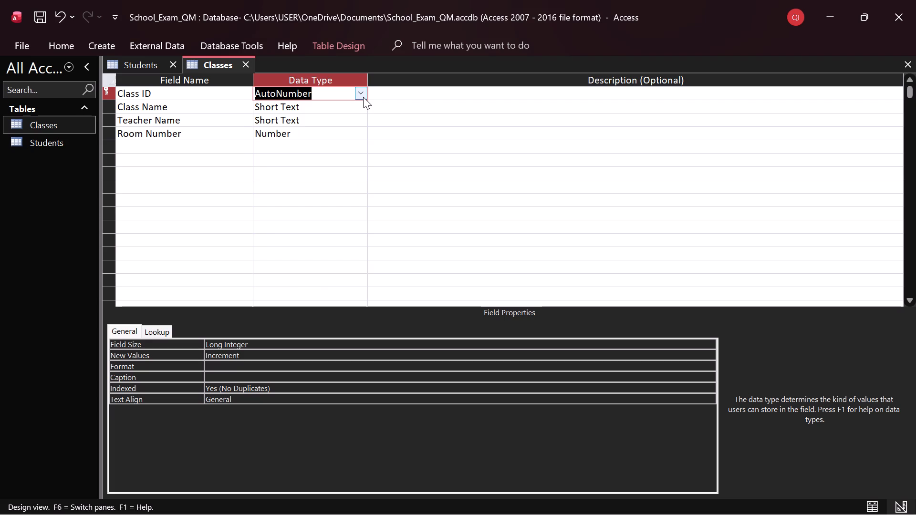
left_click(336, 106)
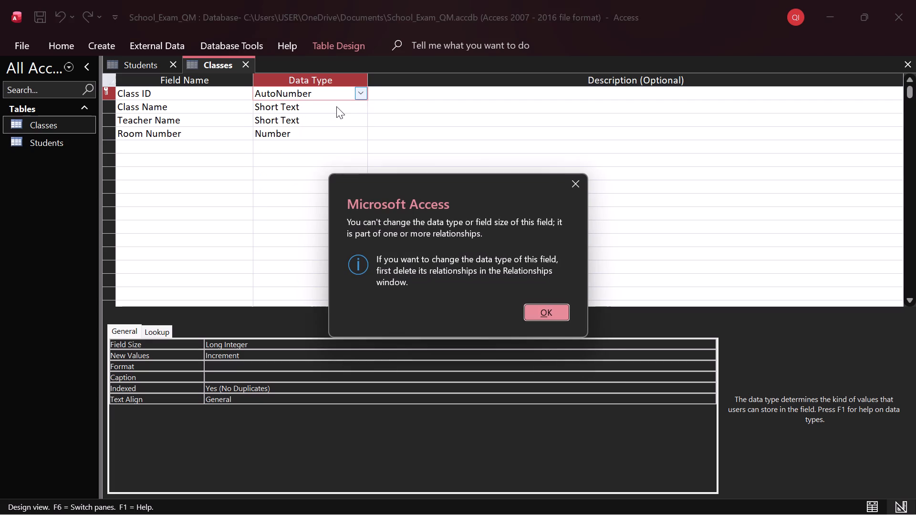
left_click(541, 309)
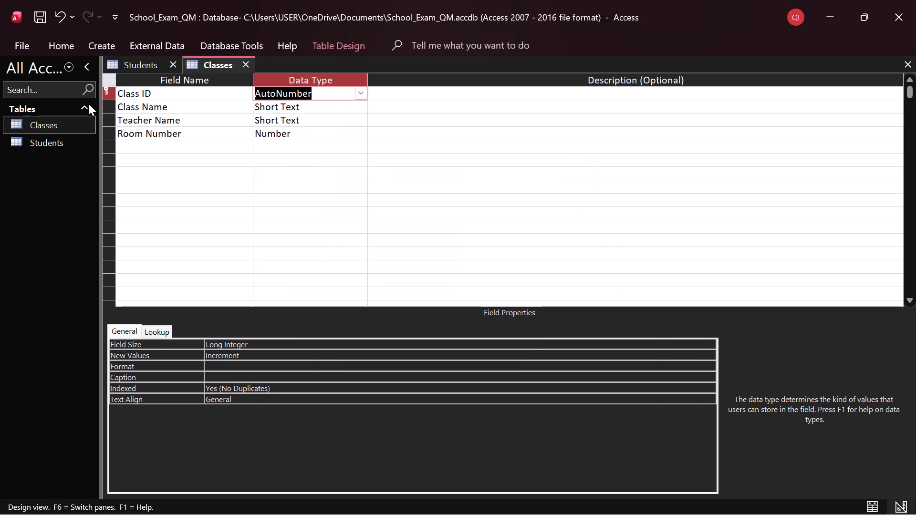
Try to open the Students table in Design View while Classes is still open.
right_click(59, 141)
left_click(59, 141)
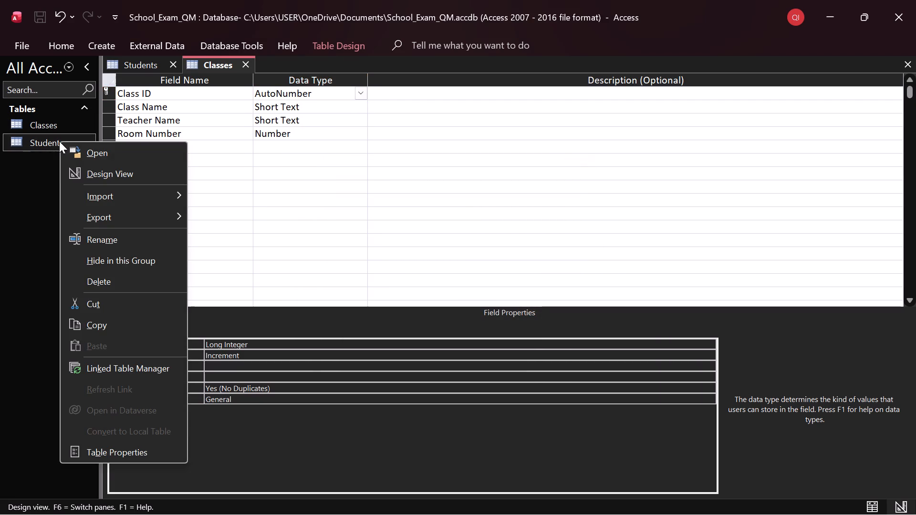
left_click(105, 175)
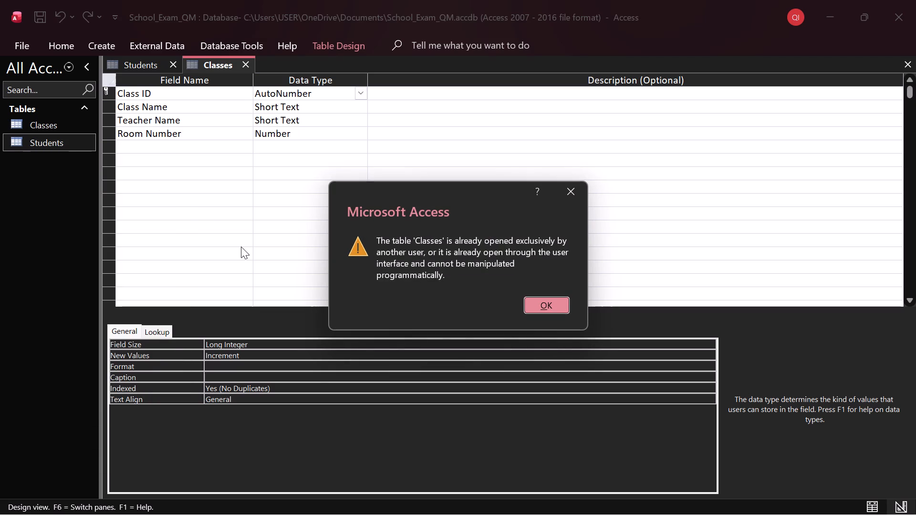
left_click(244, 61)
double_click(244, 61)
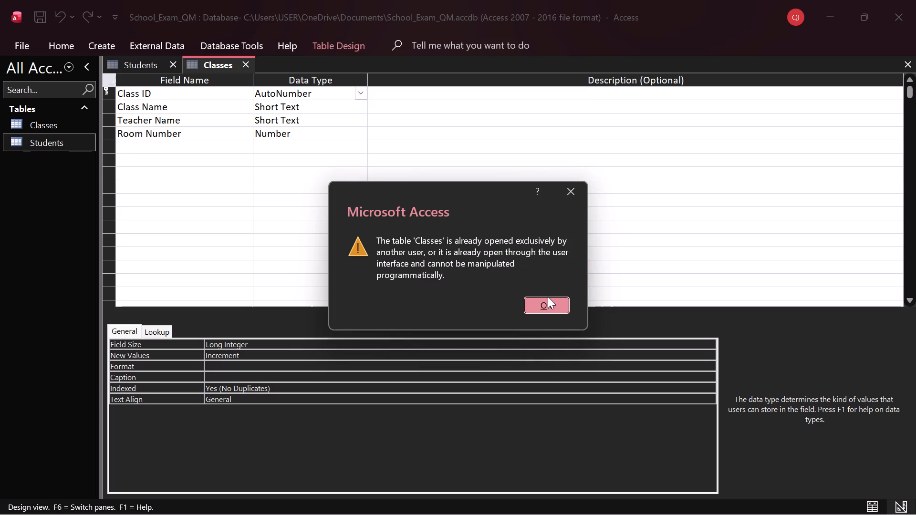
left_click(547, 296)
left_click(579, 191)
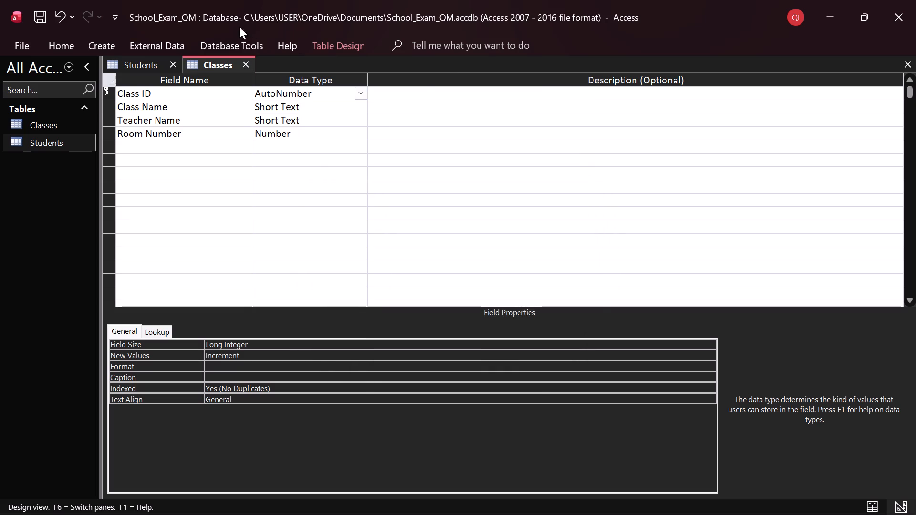
Close the Classes table, saving the changes to its design.
left_click(242, 63)
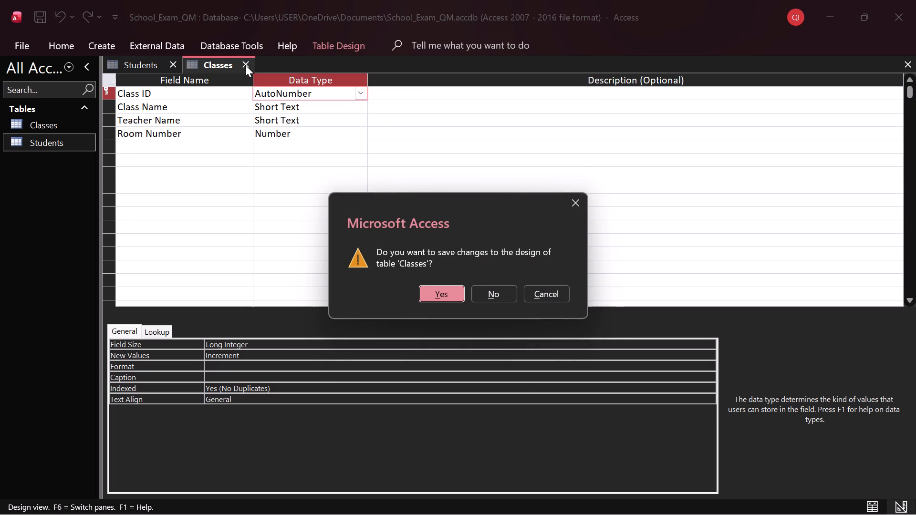
left_click(439, 296)
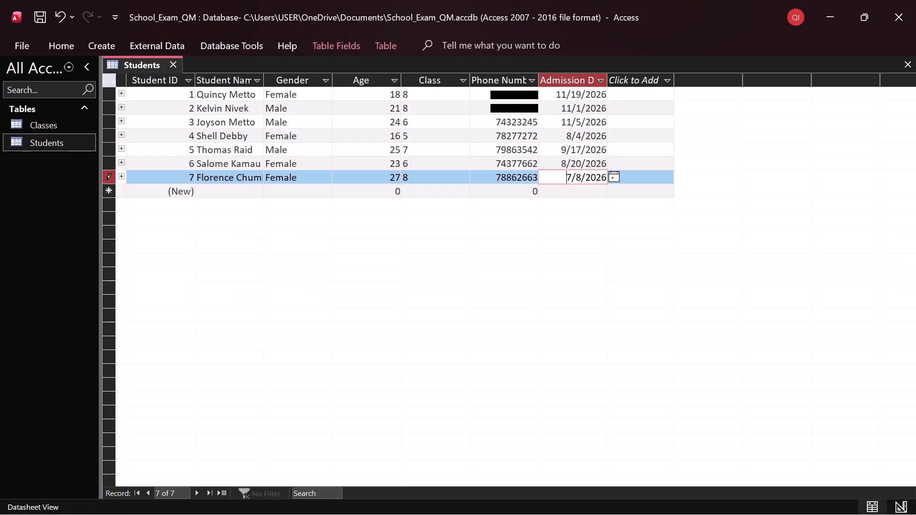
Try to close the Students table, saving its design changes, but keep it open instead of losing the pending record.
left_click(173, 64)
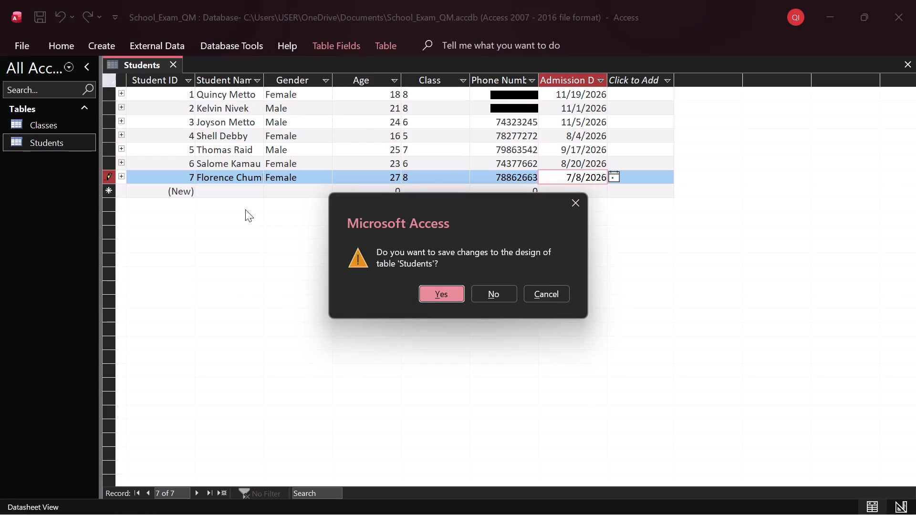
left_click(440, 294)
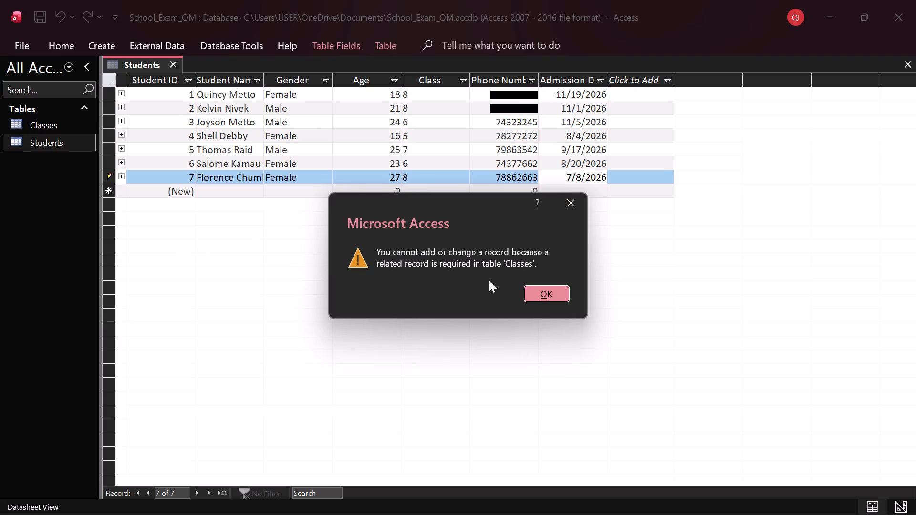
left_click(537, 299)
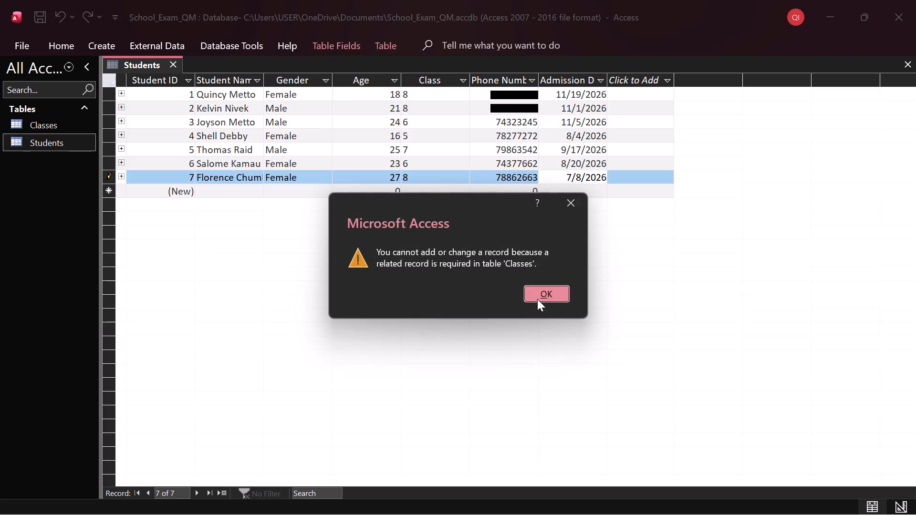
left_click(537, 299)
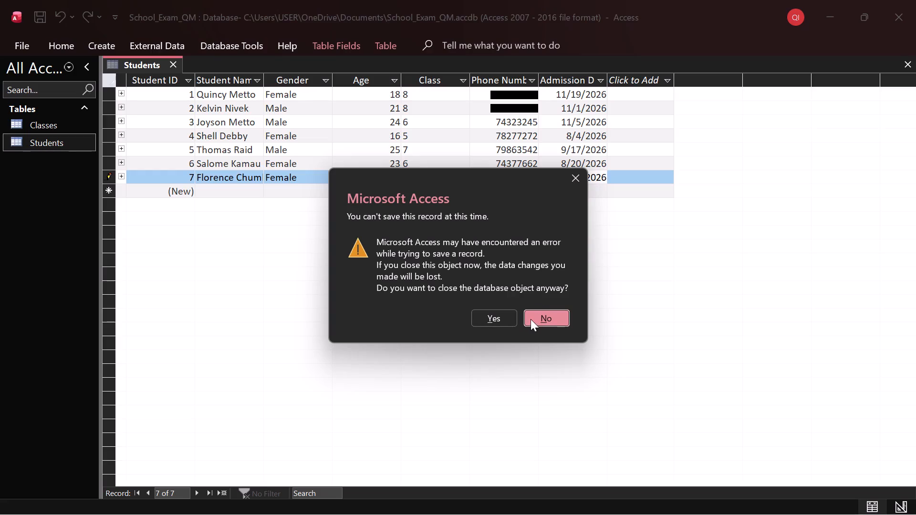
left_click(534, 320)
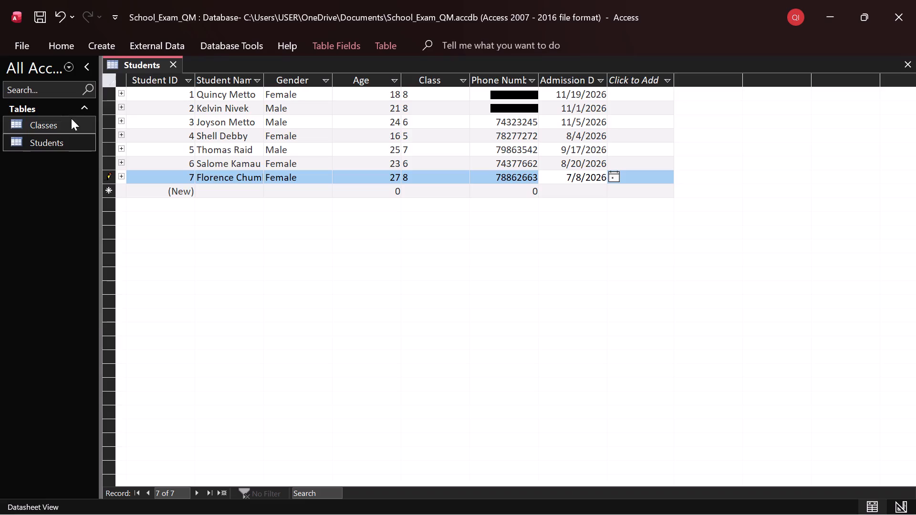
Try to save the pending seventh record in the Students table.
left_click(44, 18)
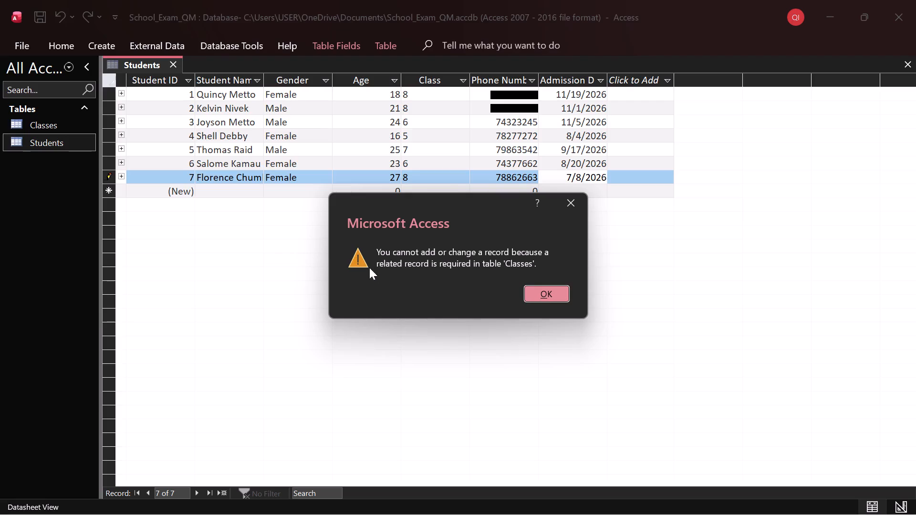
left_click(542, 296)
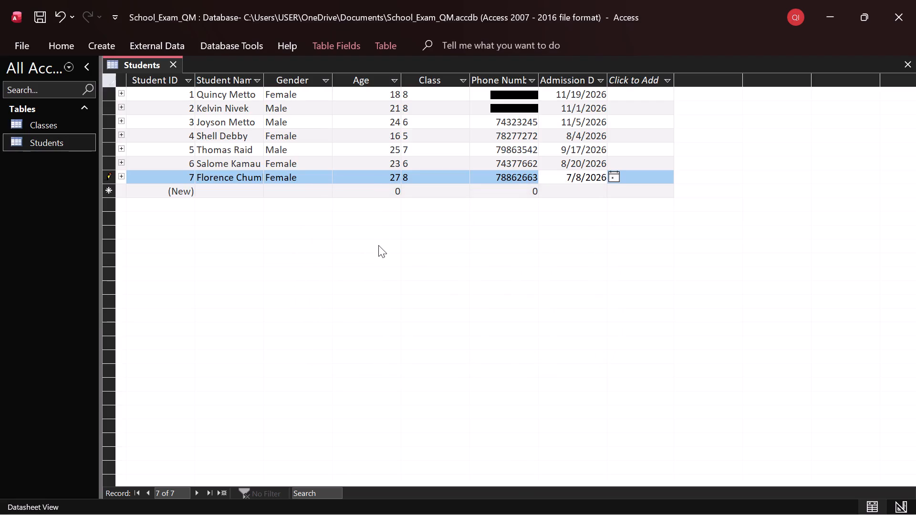
triple_click(80, 116)
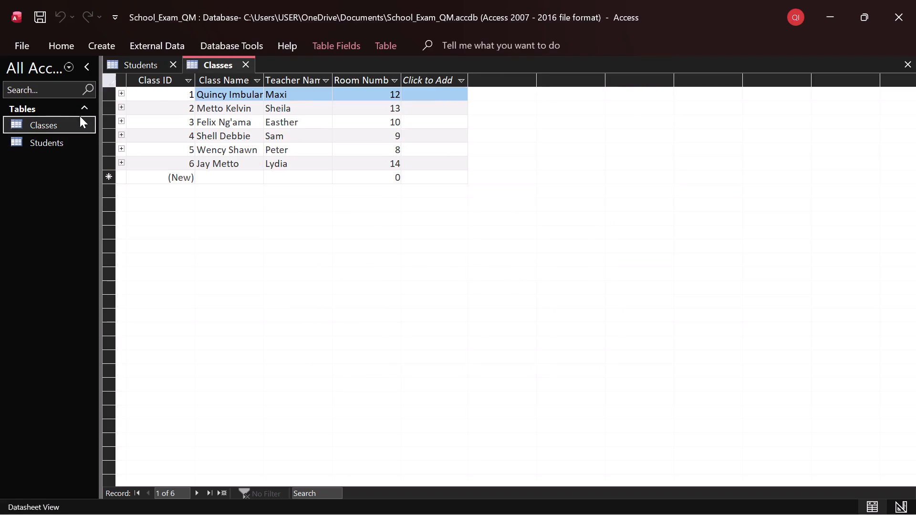
left_click(245, 175)
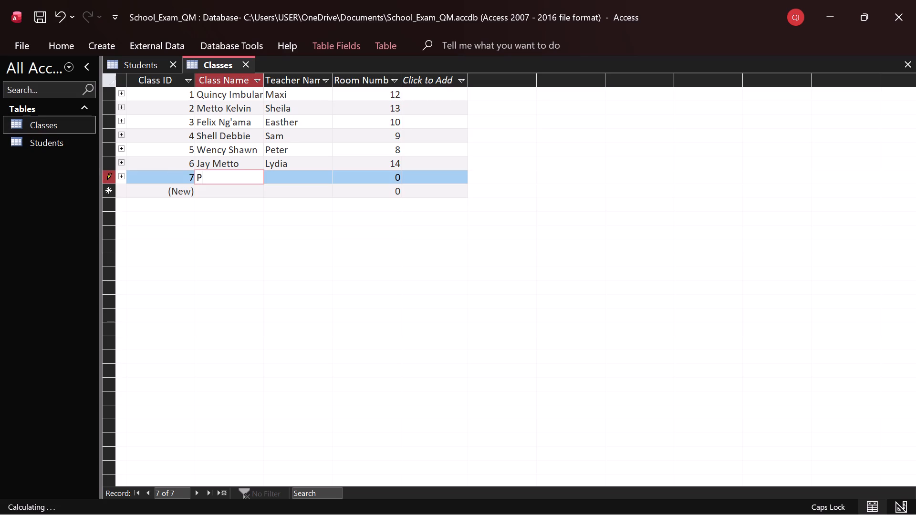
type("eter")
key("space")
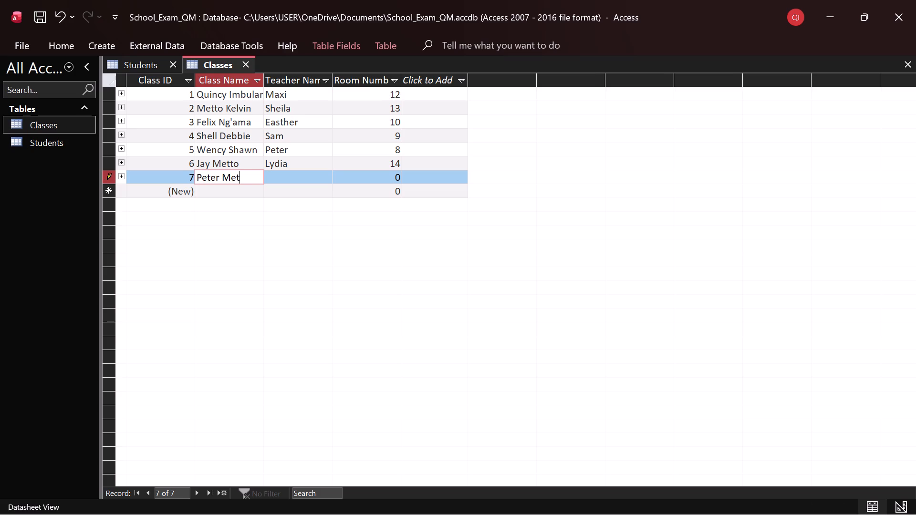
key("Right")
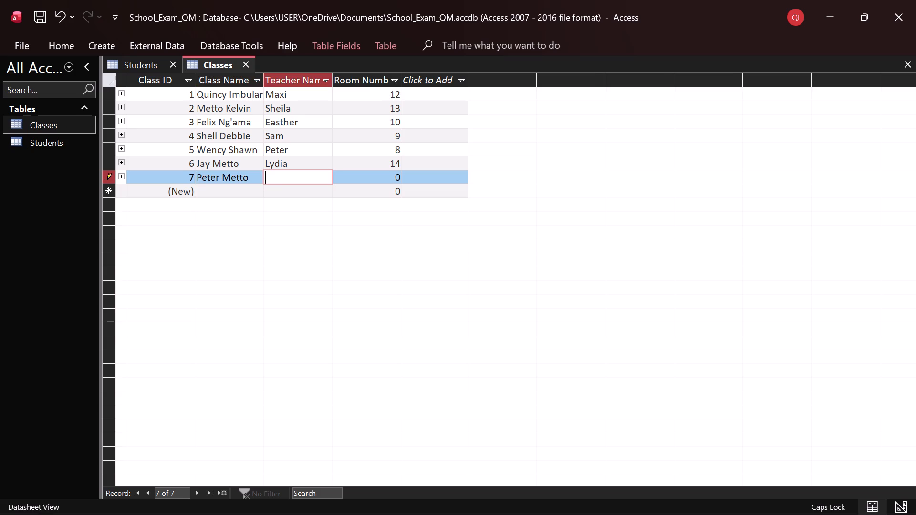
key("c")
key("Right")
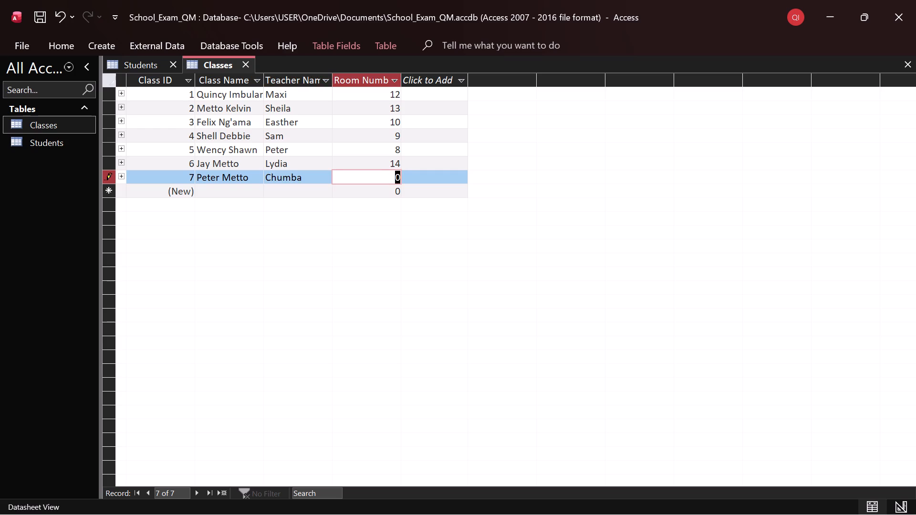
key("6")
left_click(37, 21)
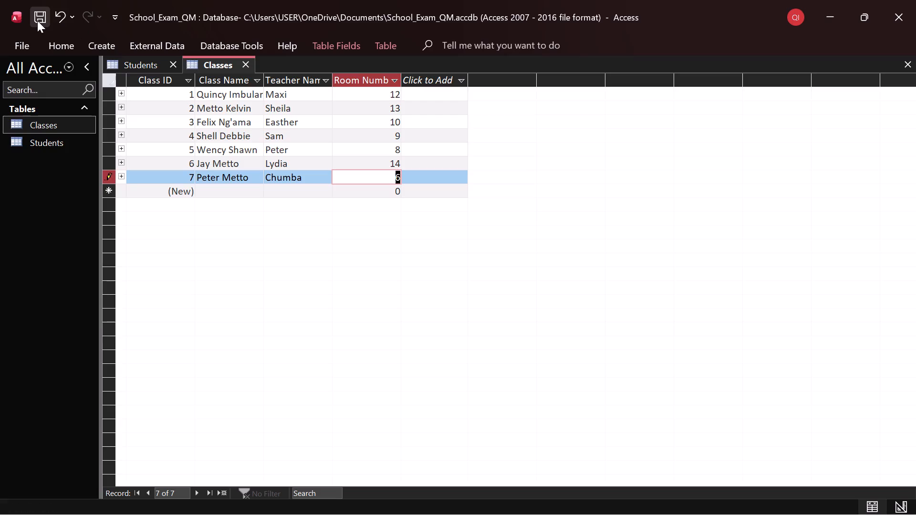
left_click(37, 21)
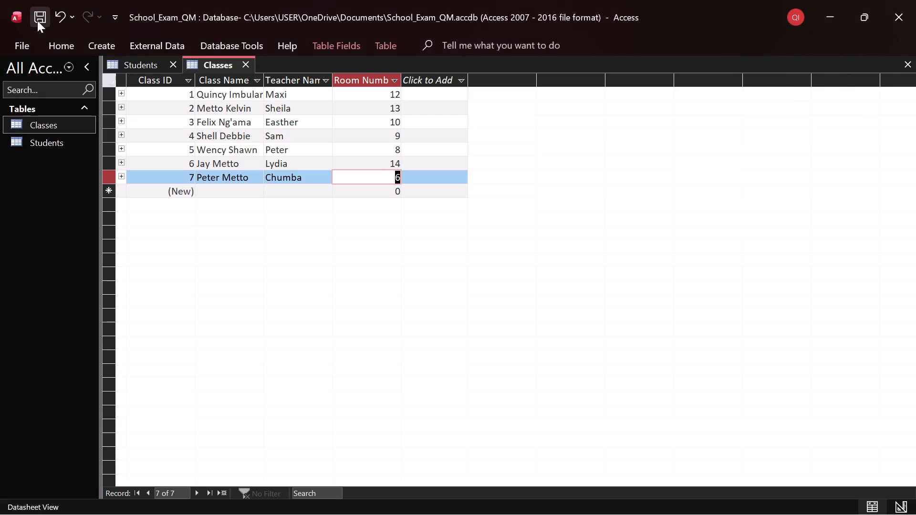
triple_click(37, 21)
Save the pending seventh record in the Students table and close the Classes table.
double_click(48, 140)
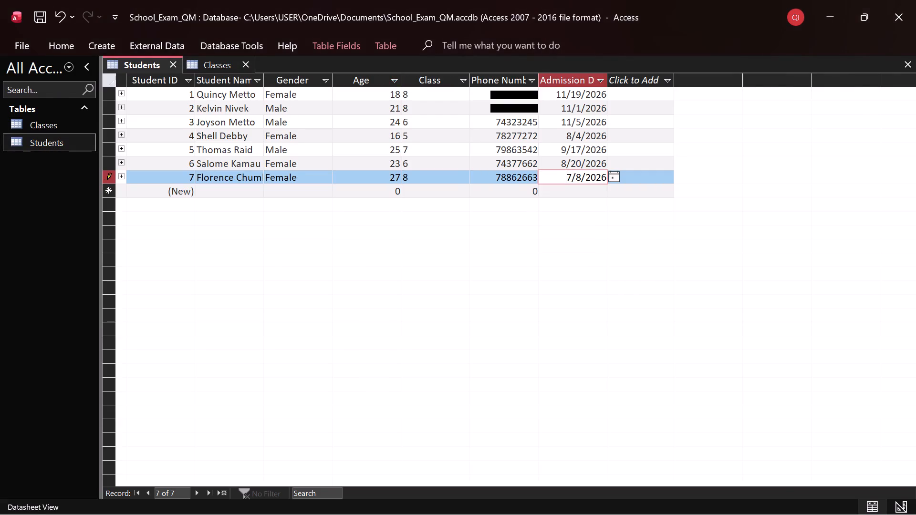
left_click(37, 17)
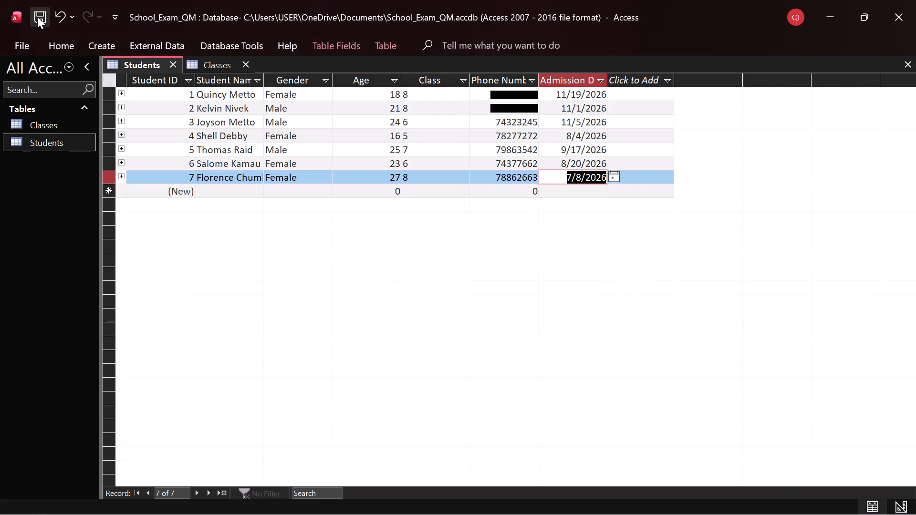
left_click(37, 17)
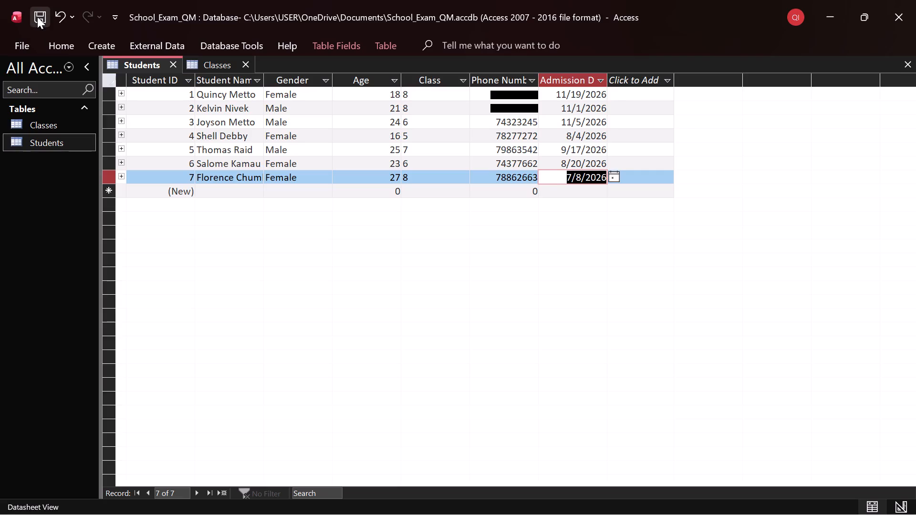
left_click(245, 63)
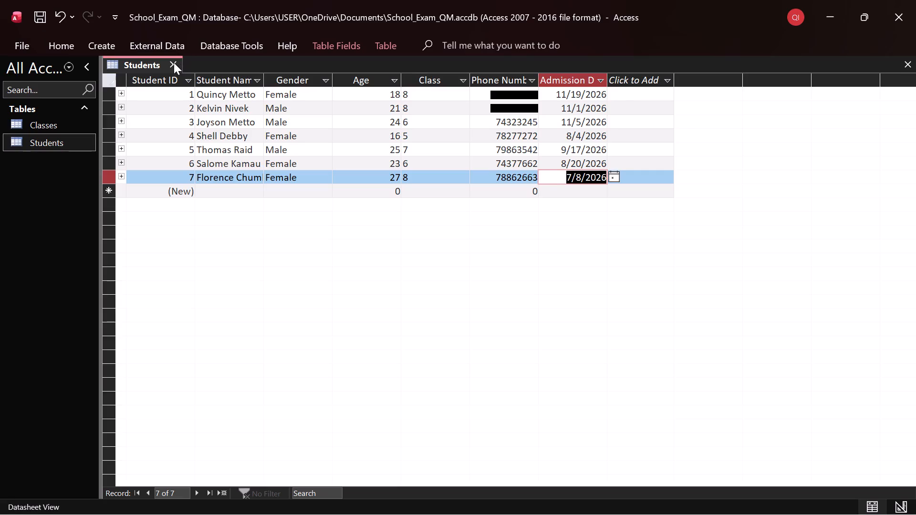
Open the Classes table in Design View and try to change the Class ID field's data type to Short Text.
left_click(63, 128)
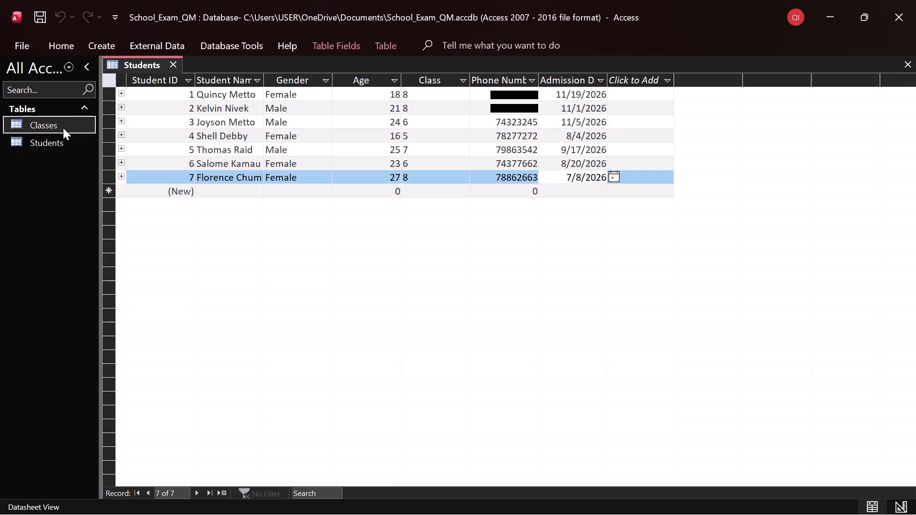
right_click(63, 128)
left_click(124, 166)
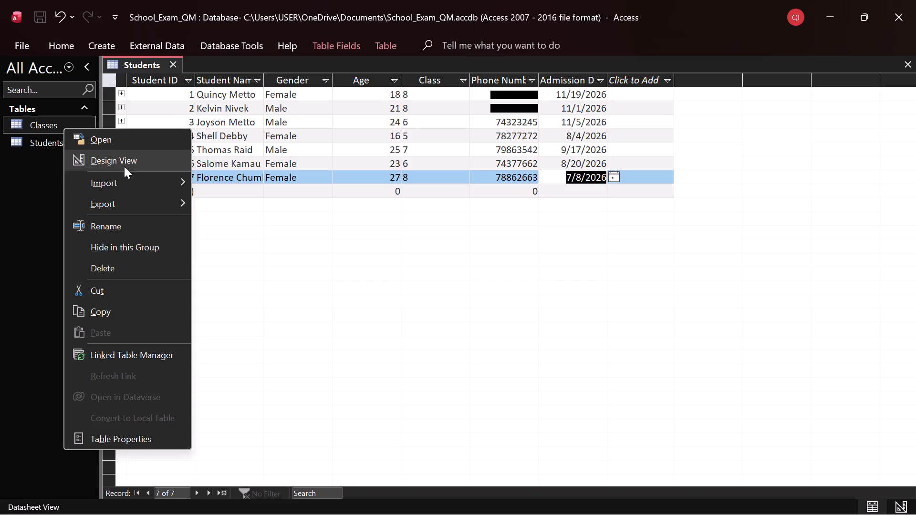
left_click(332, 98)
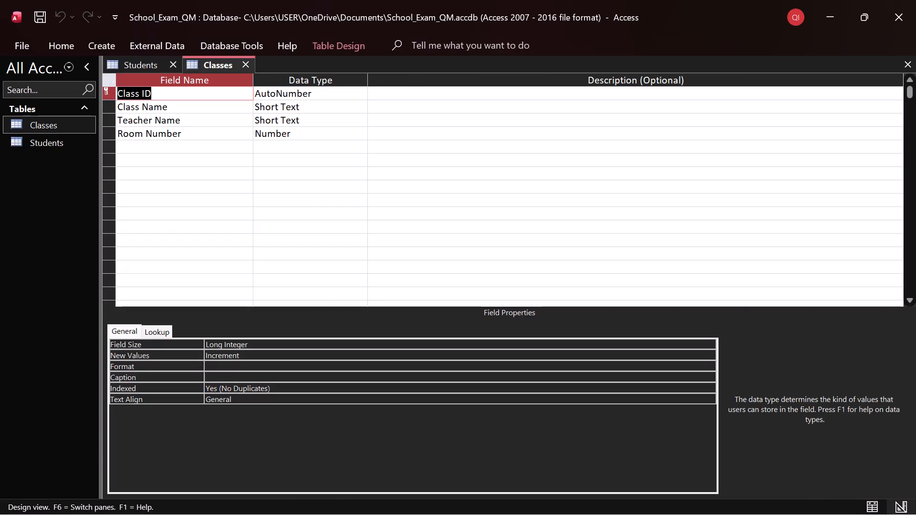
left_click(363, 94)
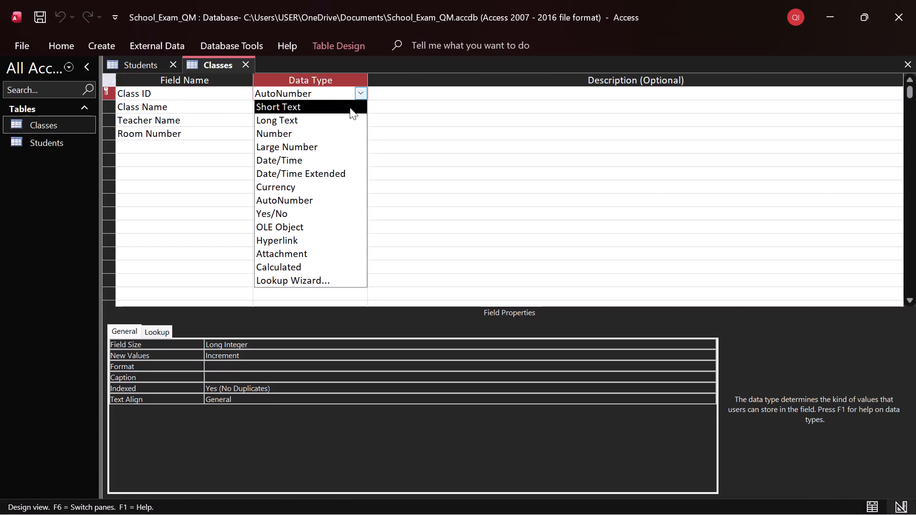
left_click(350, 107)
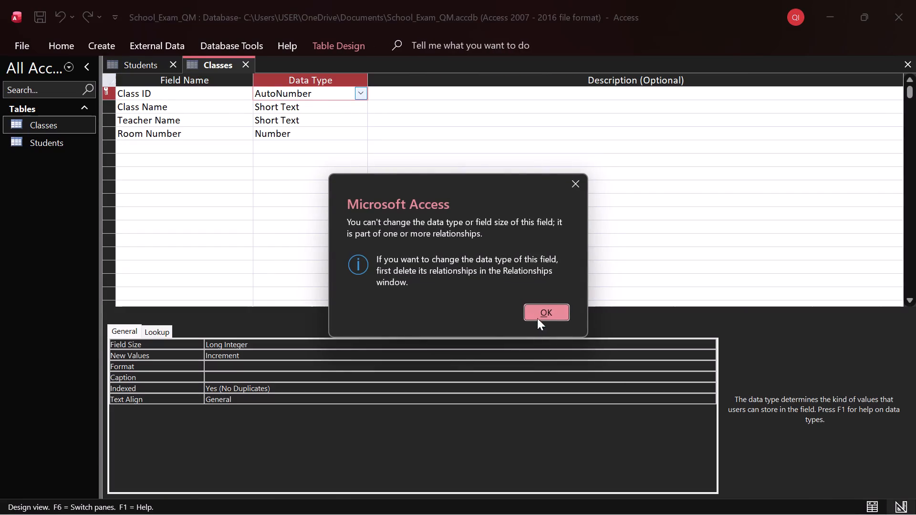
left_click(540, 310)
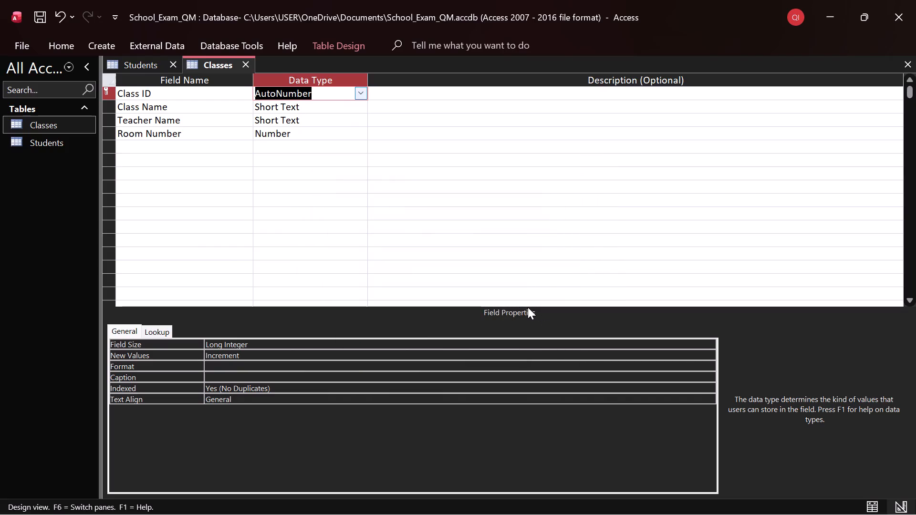
Close the Classes table, saving its design changes, and close the Students table as well.
left_click(242, 63)
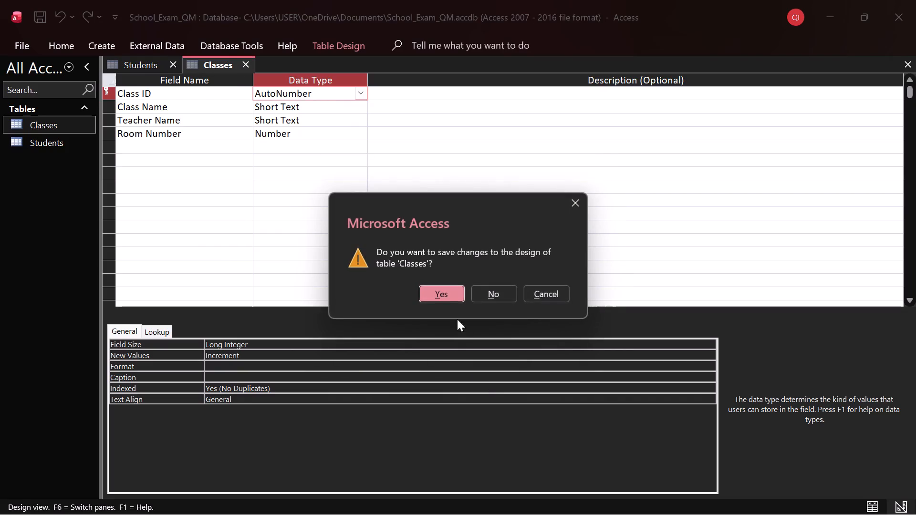
left_click(448, 297)
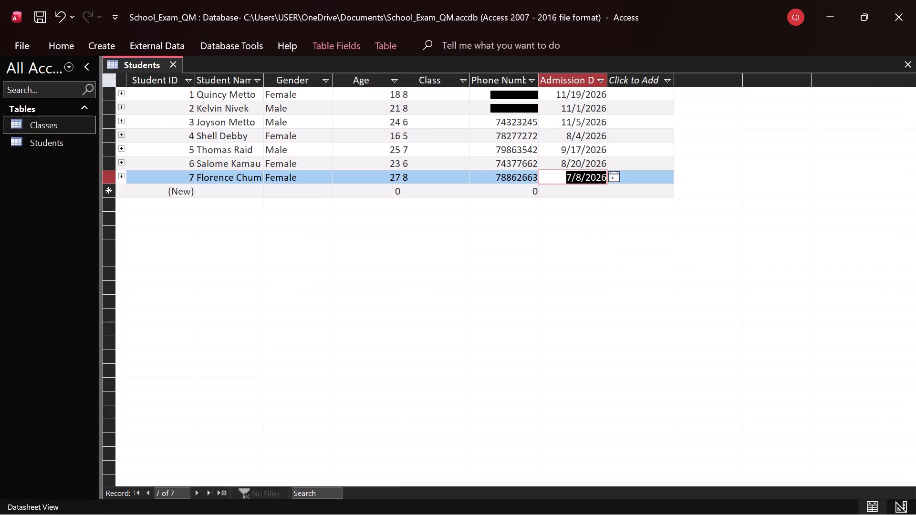
left_click(173, 61)
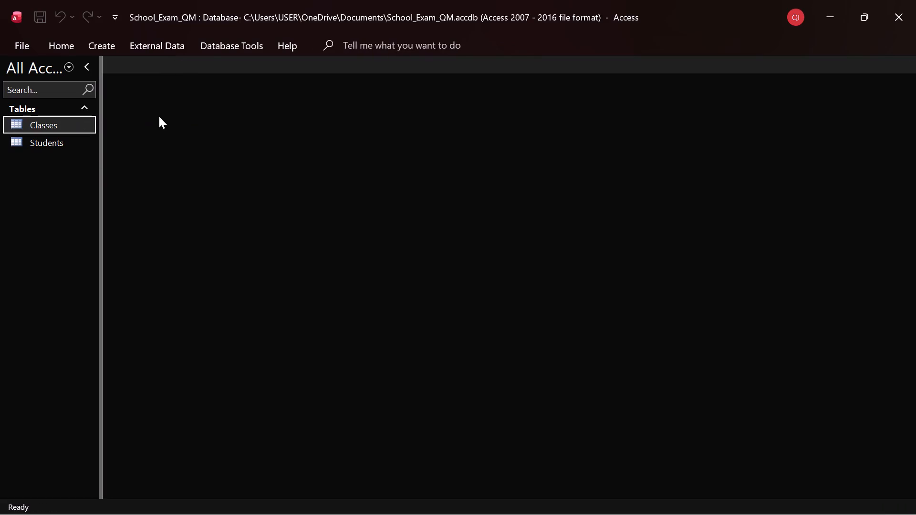
Open the Relationships window and add the Classes table to the empty layout.
left_click(231, 49)
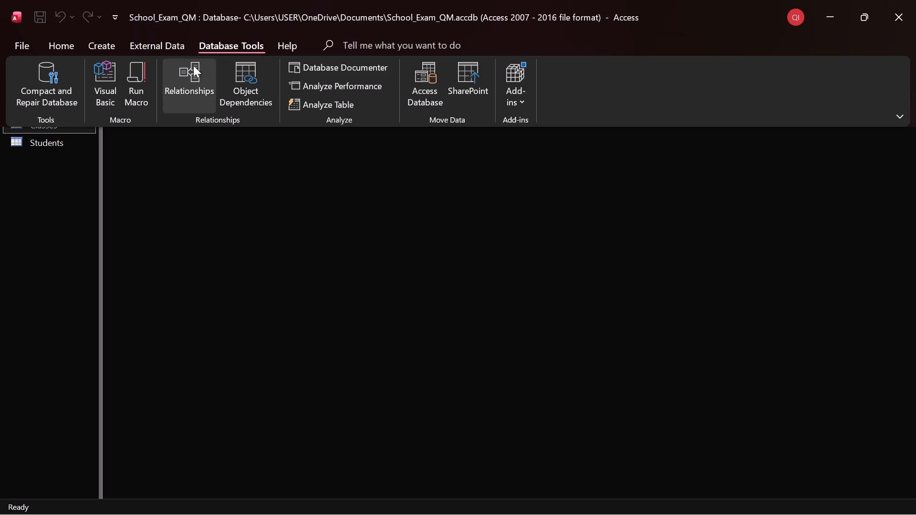
double_click(191, 68)
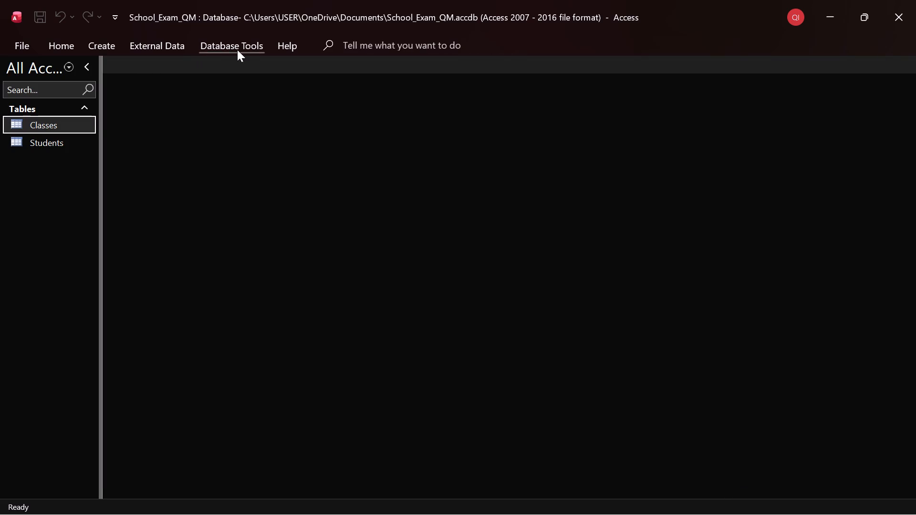
left_click_drag(237, 50, 195, 67)
left_click(195, 67)
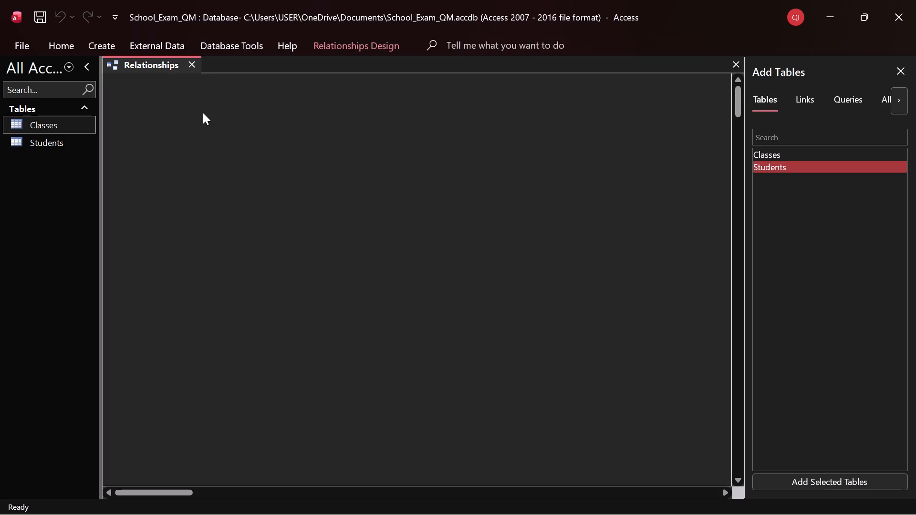
double_click(203, 113)
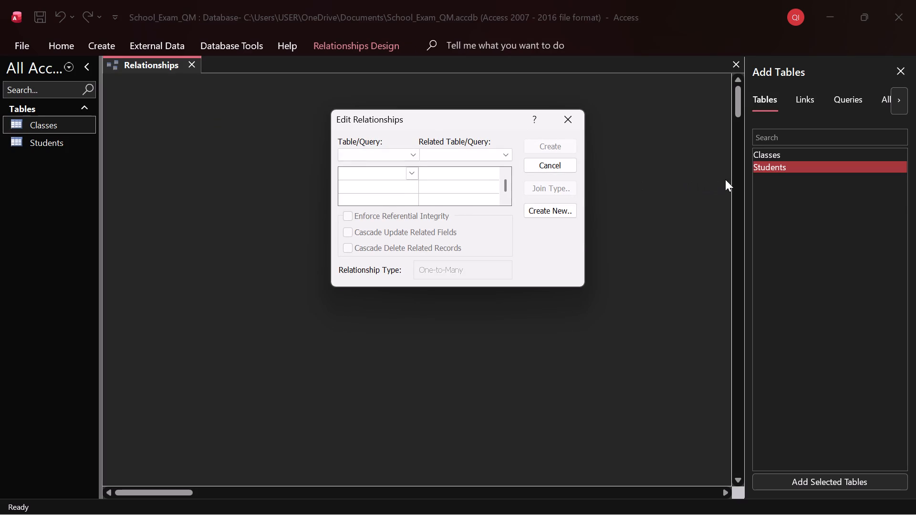
left_click_drag(775, 154, 570, 117)
left_click(570, 117)
double_click(843, 155)
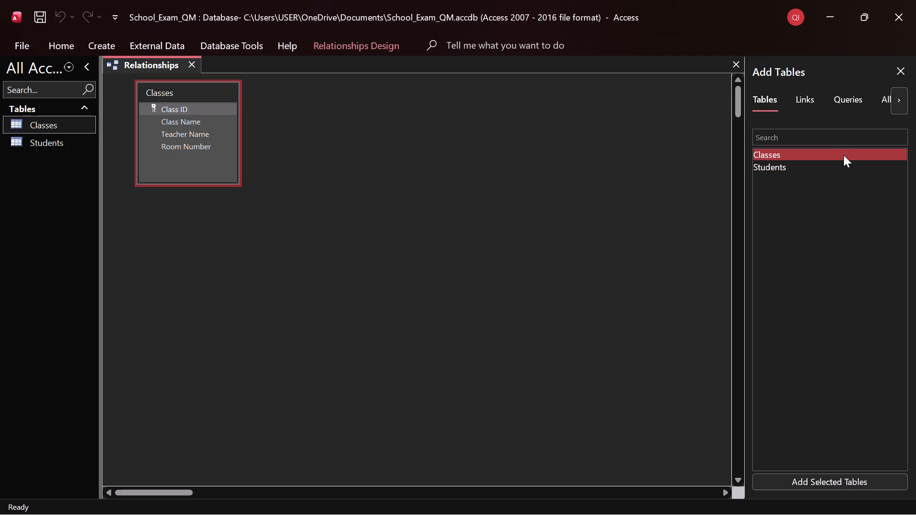
Add the Students table to the Relationships layout and move it diagonally below the Classes table, clear of it.
left_click(834, 162)
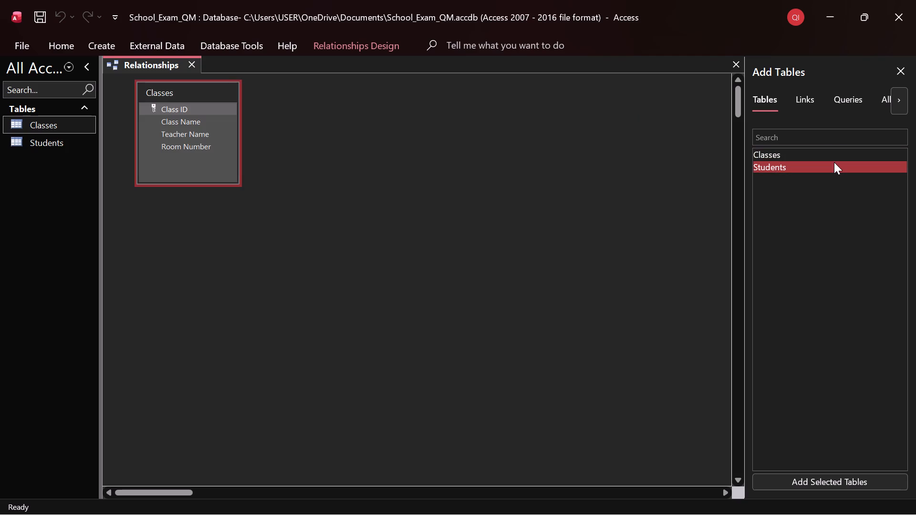
left_click(834, 162)
double_click(834, 162)
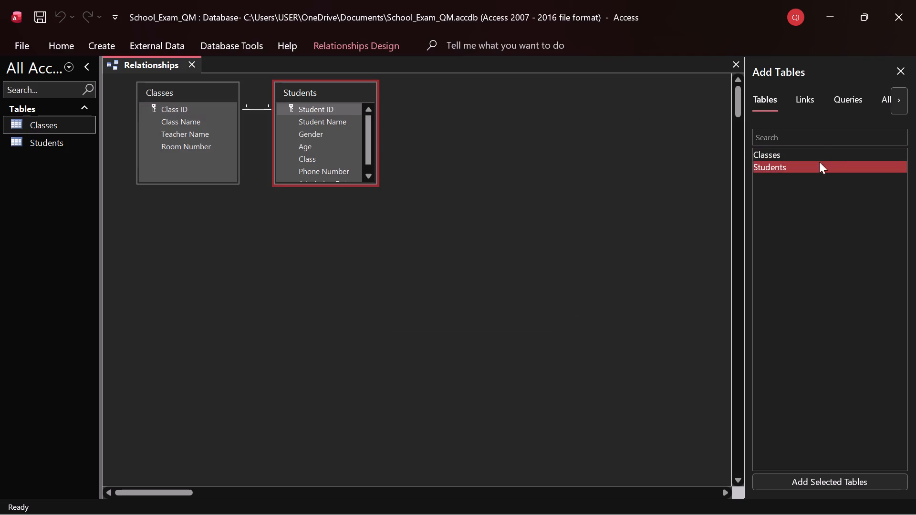
left_click_drag(313, 237, 358, 82)
left_click_drag(358, 82, 356, 84)
left_click_drag(346, 94, 345, 196)
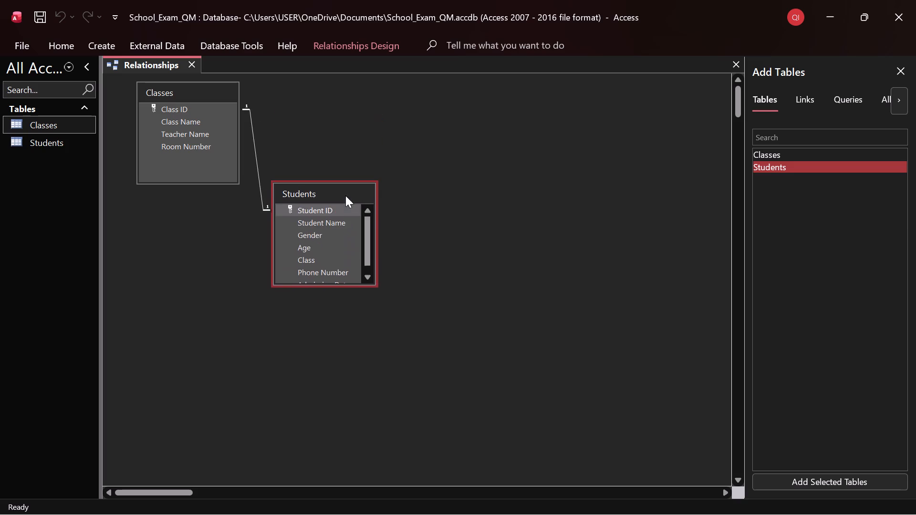
left_click_drag(345, 196, 431, 244)
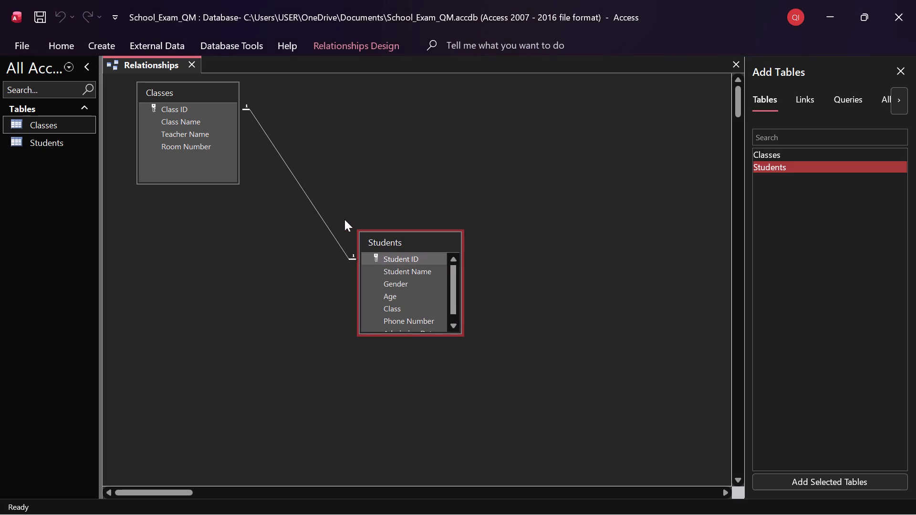
Permanently delete the relationship between the Classes and Students tables.
right_click(314, 206)
left_click(314, 206)
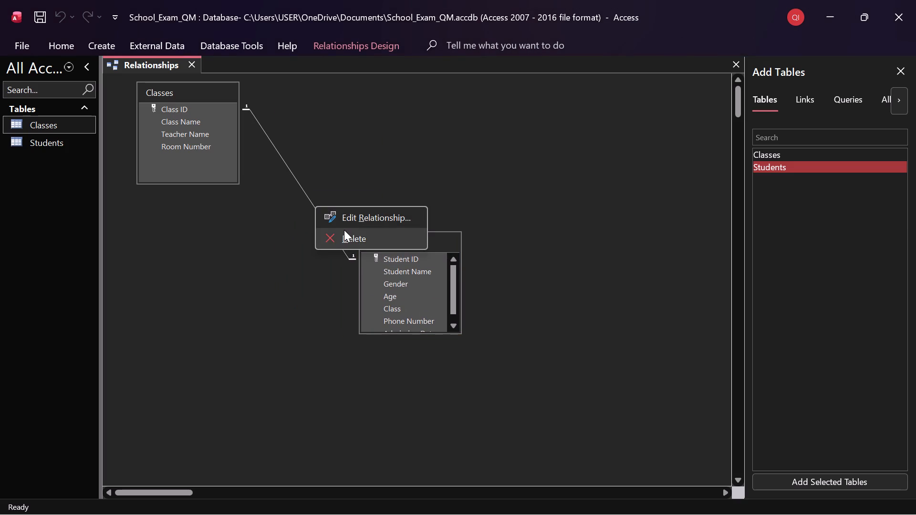
left_click(344, 230)
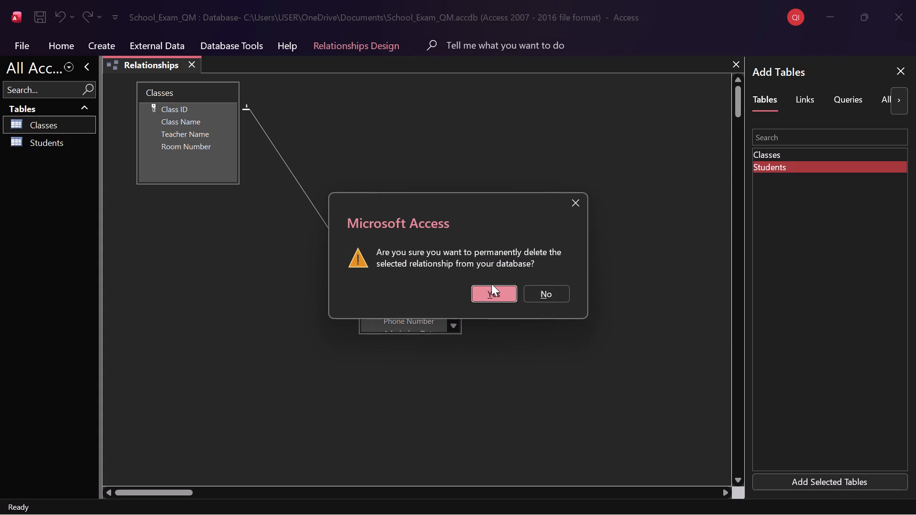
left_click(490, 287)
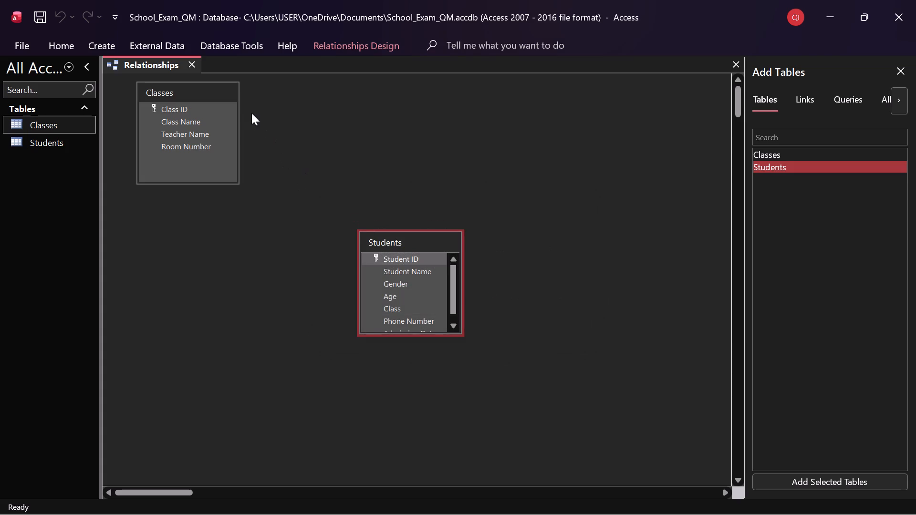
Open the Students table in Design View, change the Student ID data type to Short Text, and save the design.
left_click(68, 41)
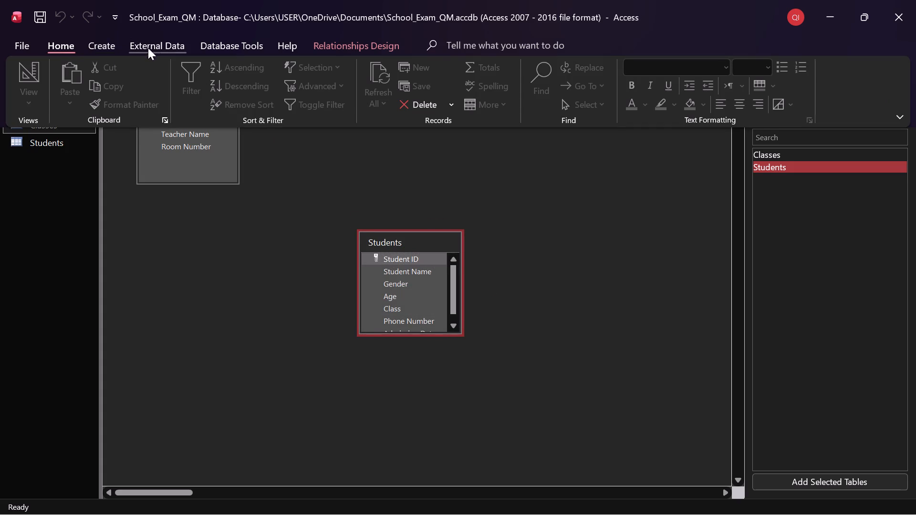
left_click(59, 171)
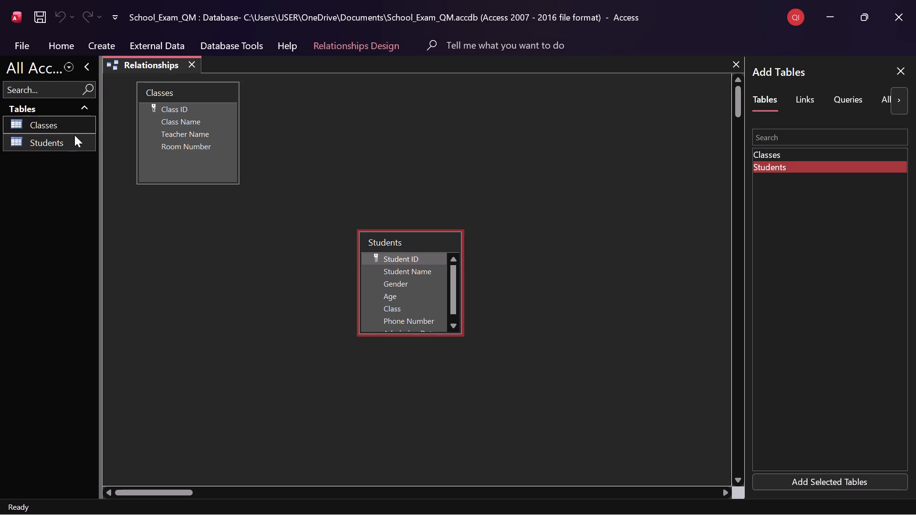
left_click(74, 135)
right_click(74, 135)
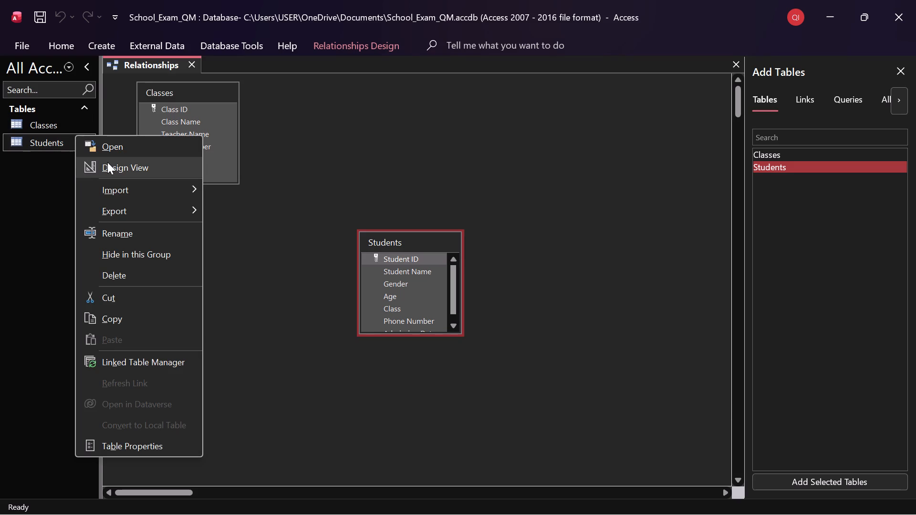
left_click(113, 170)
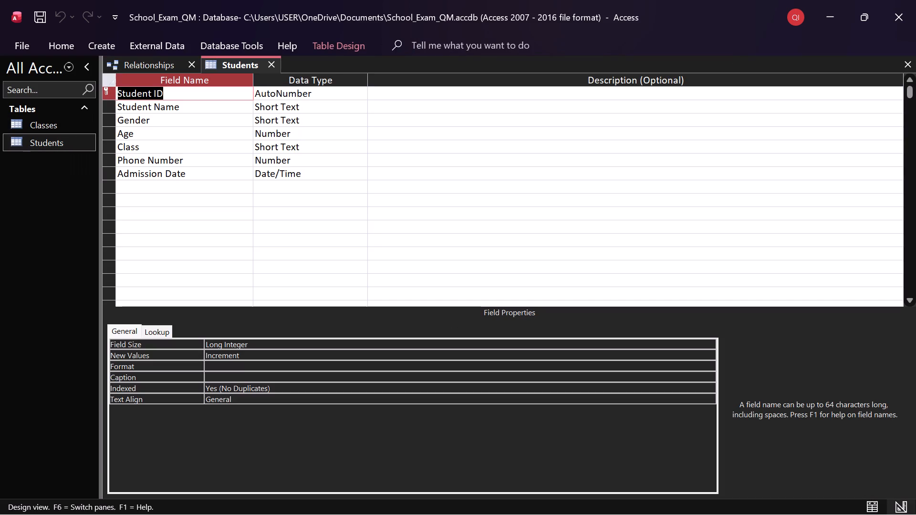
left_click(322, 98)
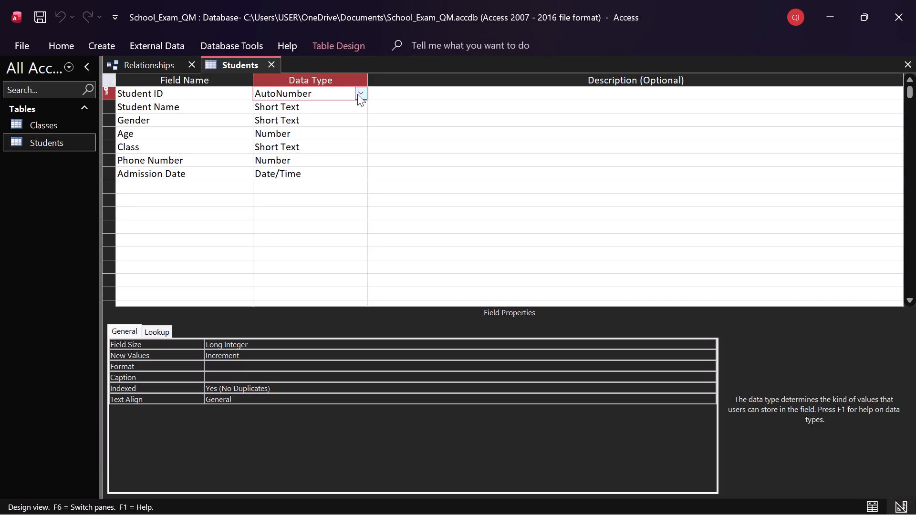
left_click(357, 94)
left_click(330, 111)
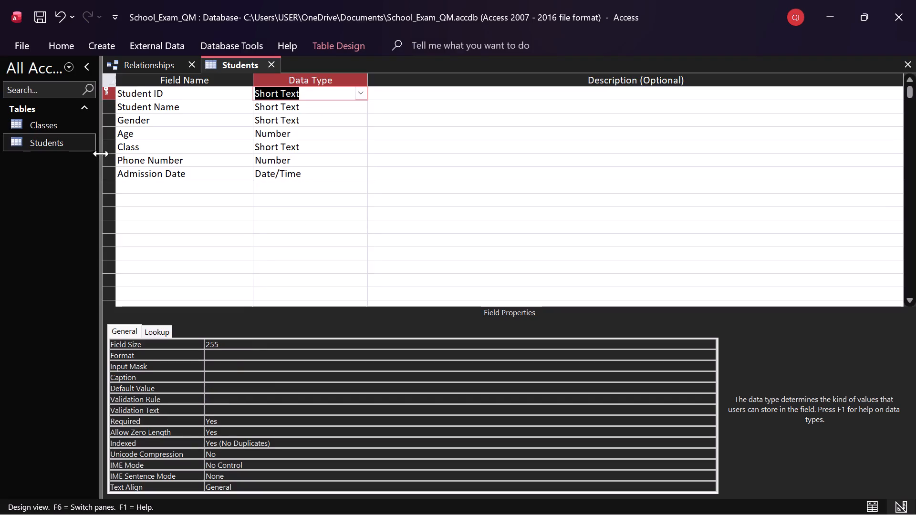
left_click(34, 9)
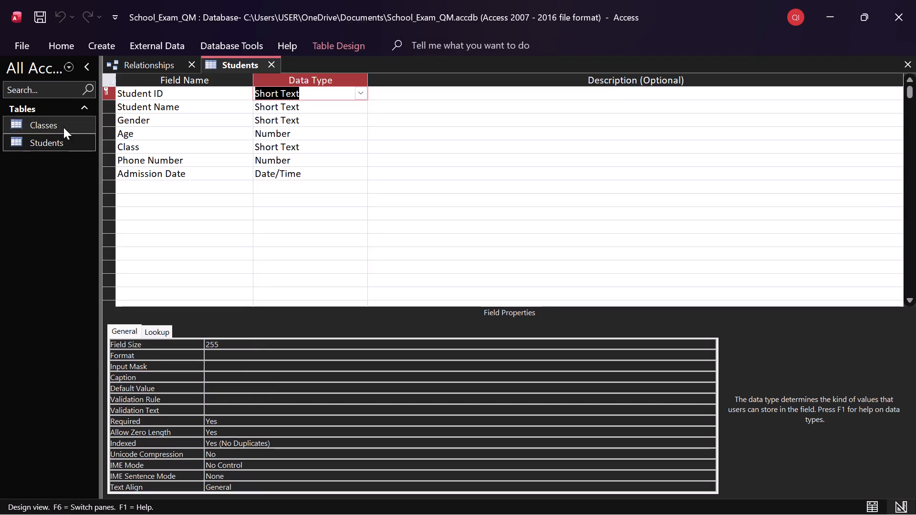
Open the Students table's records and change the first three Student IDs to 001, 002 and 003.
double_click(62, 138)
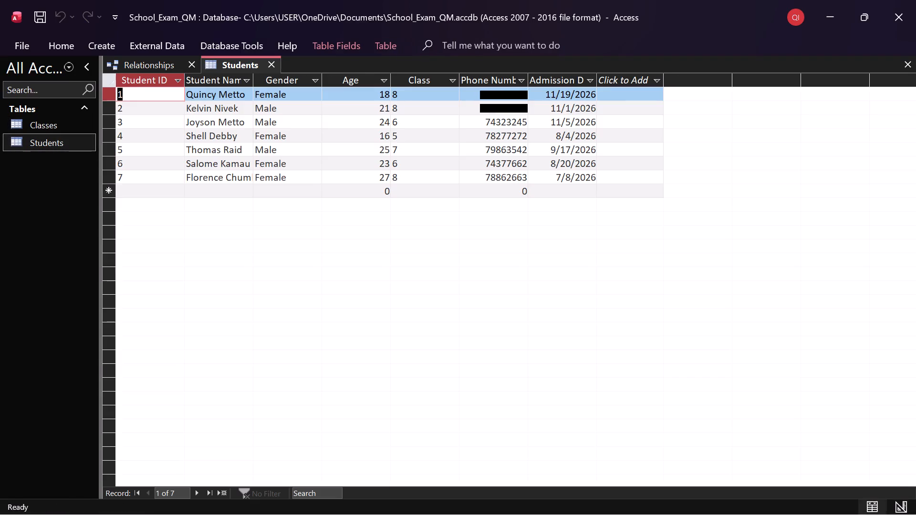
key("BackSpace")
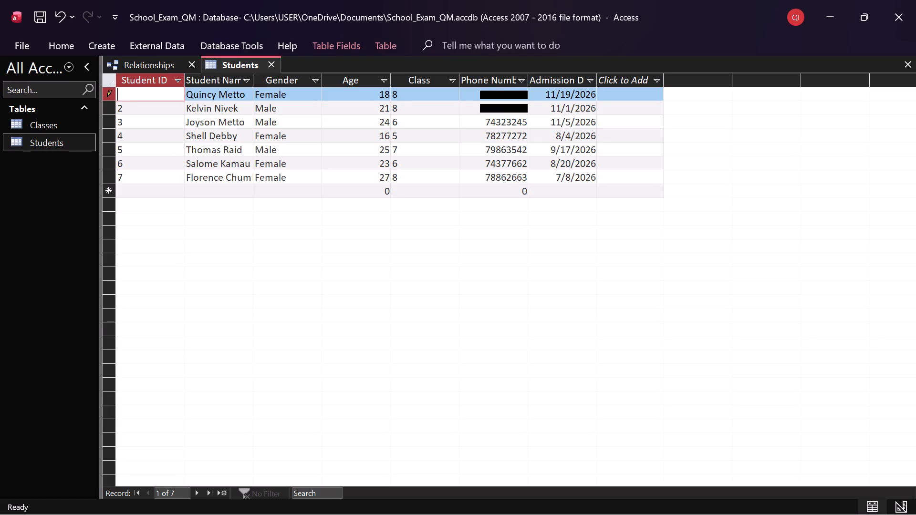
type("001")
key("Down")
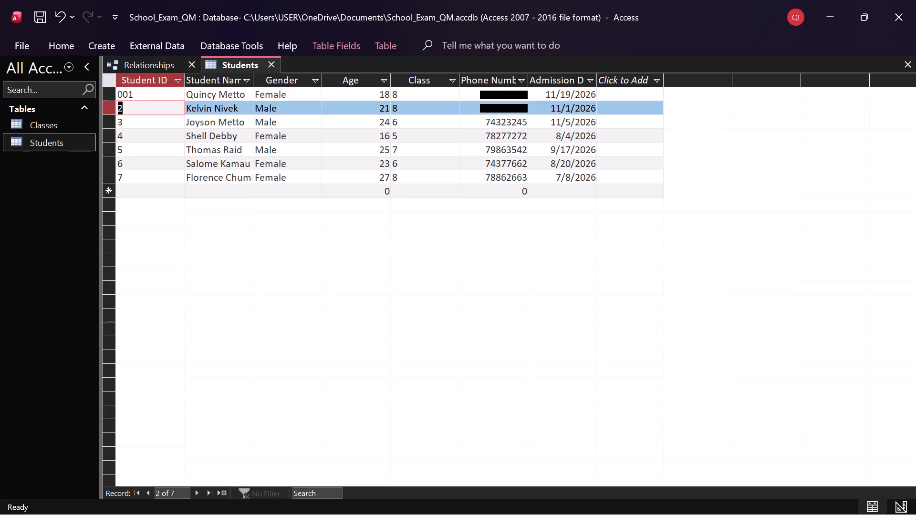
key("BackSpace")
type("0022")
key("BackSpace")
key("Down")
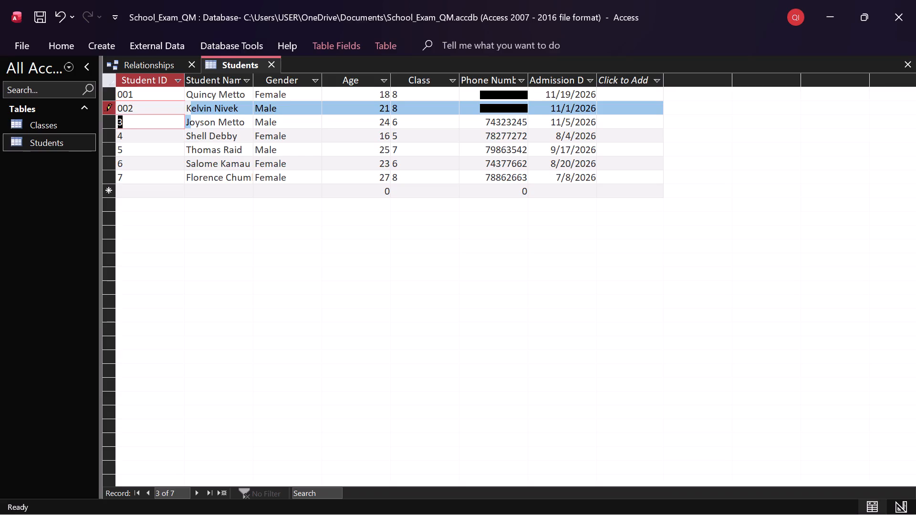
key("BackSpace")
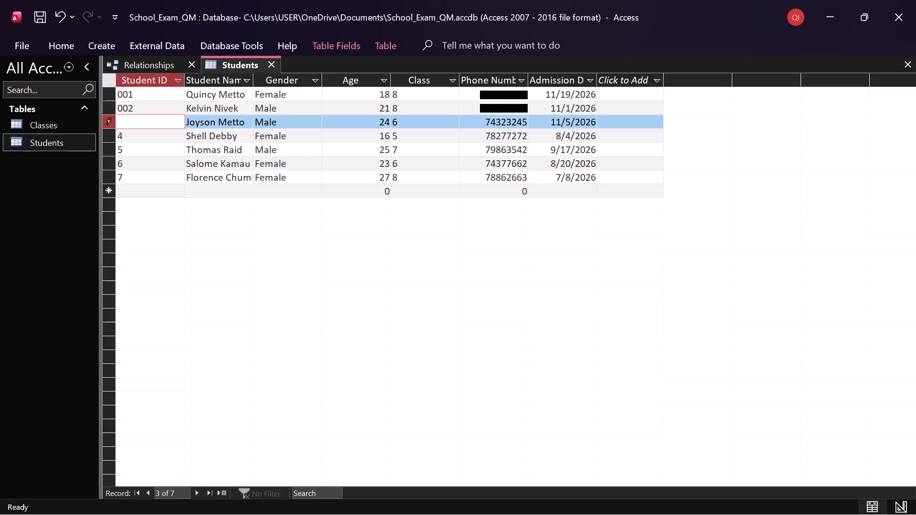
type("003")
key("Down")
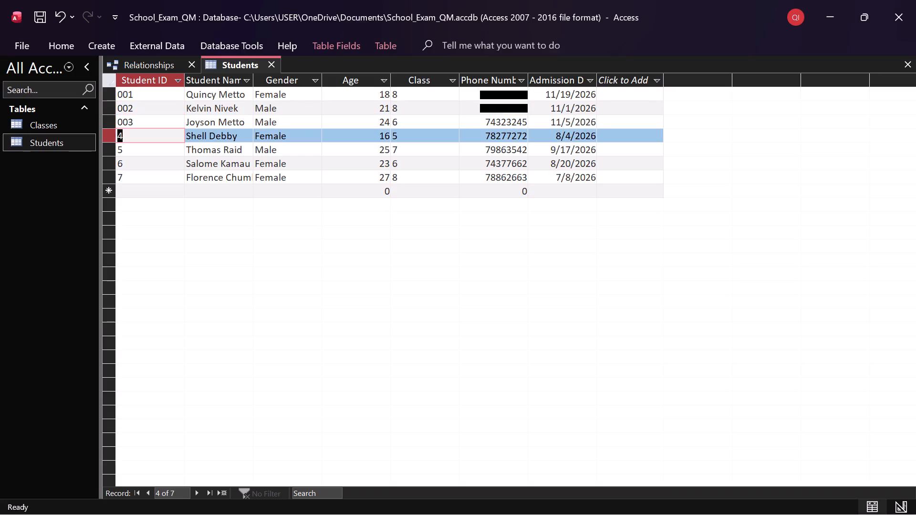
Change the Student IDs of the fourth to seventh records to 004, 005, 006 and 007.
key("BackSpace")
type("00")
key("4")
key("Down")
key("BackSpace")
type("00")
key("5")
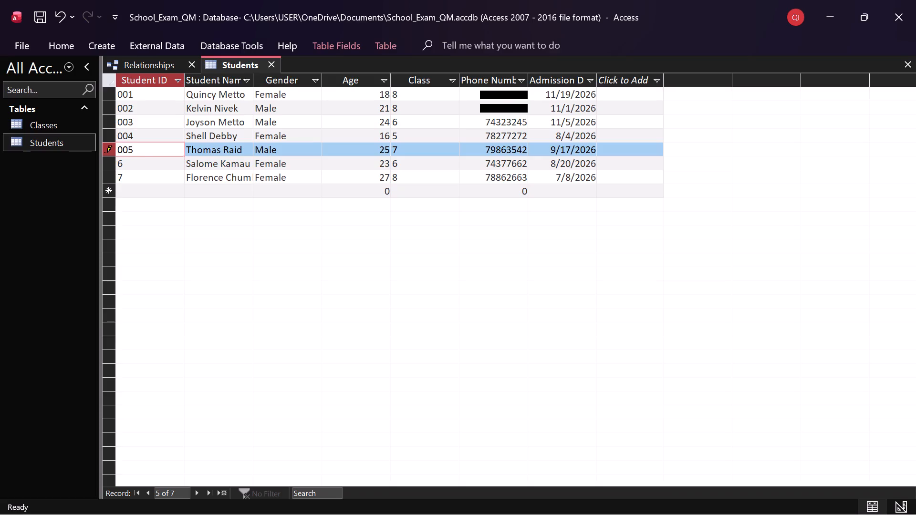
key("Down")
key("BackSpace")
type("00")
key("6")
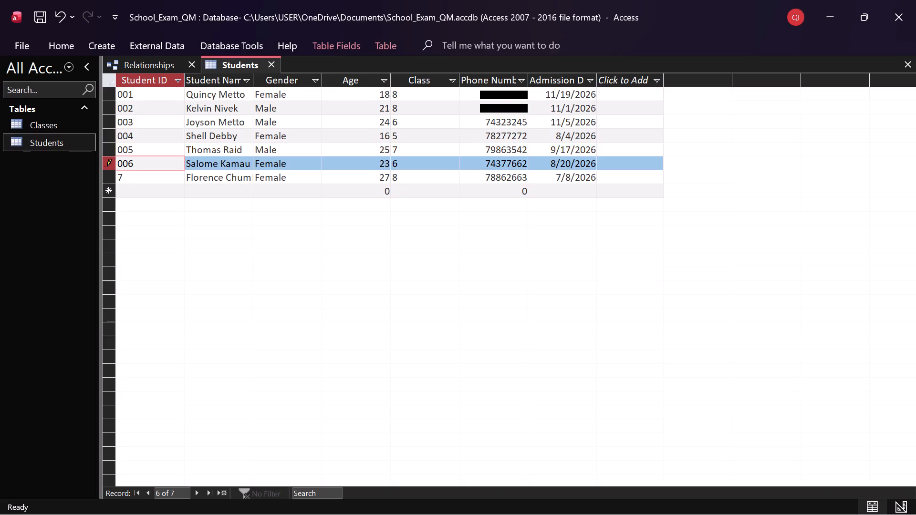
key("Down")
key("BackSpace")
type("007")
Start an eighth record in the Students table with Student ID 008.
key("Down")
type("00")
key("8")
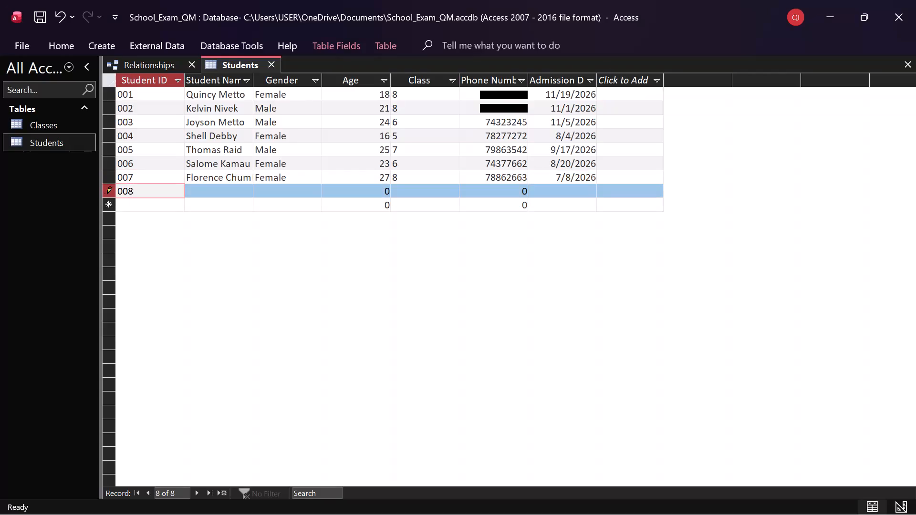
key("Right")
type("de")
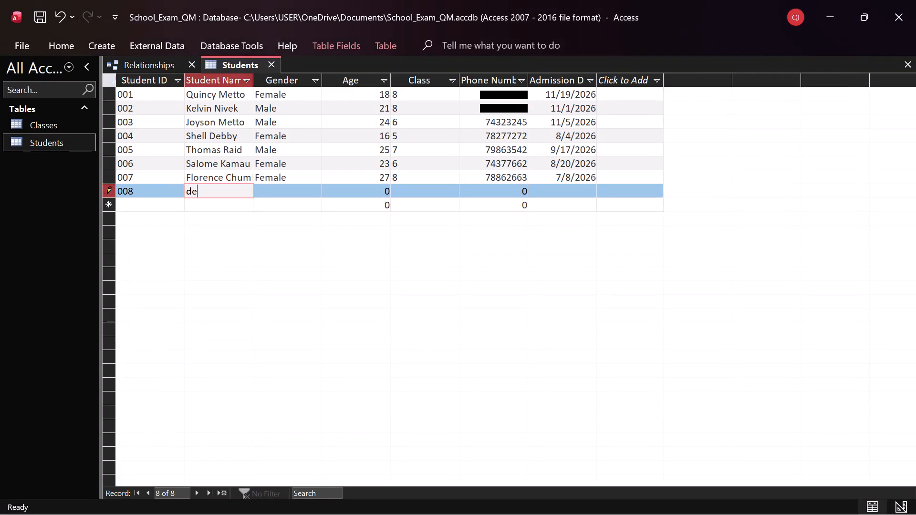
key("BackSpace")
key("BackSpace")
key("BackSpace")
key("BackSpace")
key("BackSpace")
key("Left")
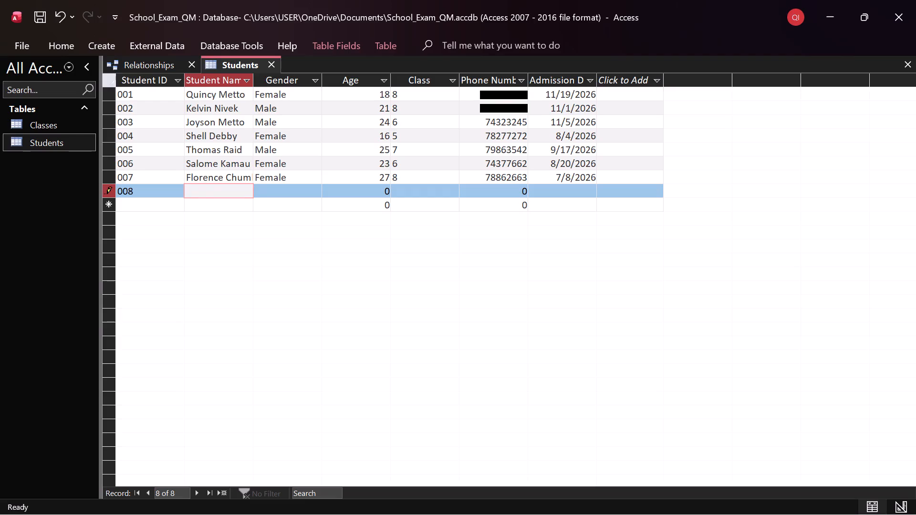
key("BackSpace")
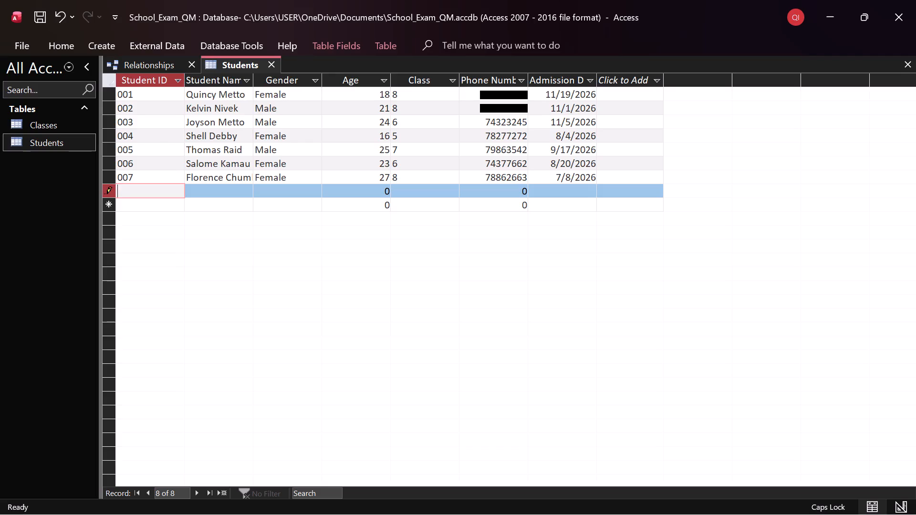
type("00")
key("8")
Enter the student's full name in the Student Name field of record 008.
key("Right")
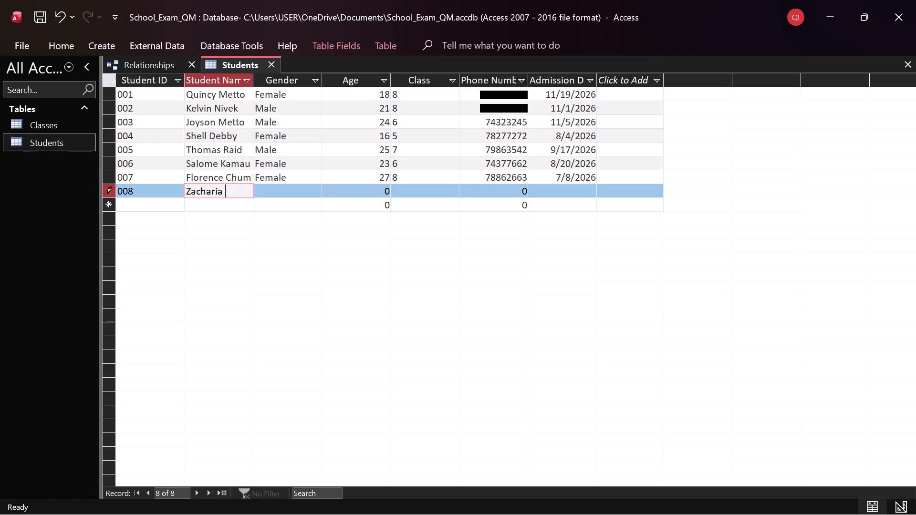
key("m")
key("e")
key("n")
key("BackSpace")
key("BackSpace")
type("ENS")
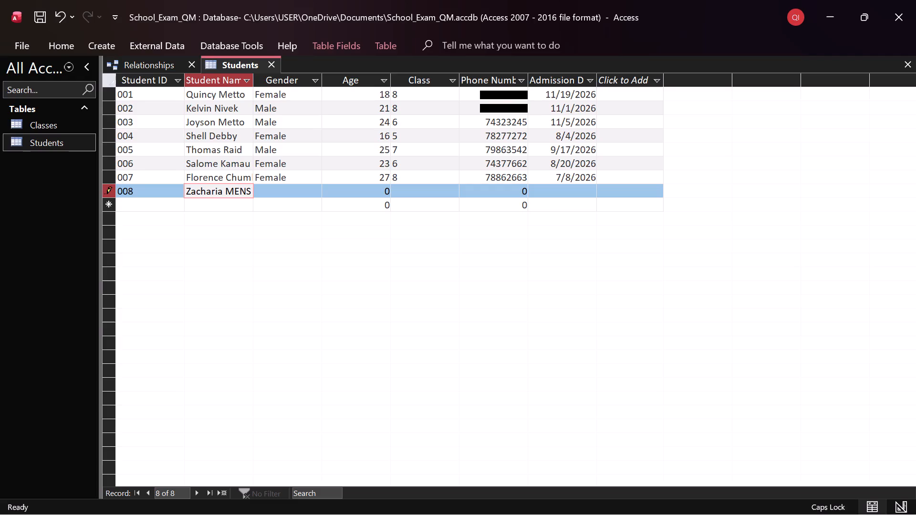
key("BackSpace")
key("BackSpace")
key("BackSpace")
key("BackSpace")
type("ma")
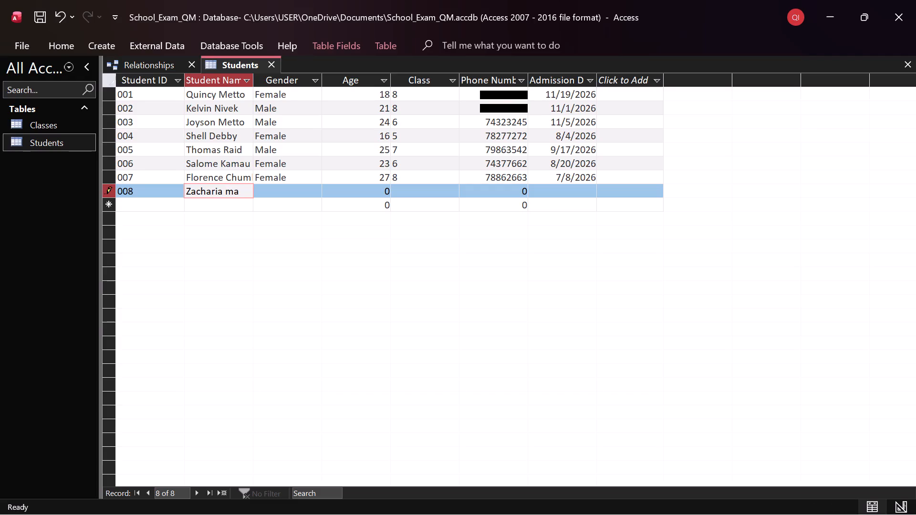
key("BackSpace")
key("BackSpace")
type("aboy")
Set the gender to Male, the age to 23 and the class to 8 for student 008.
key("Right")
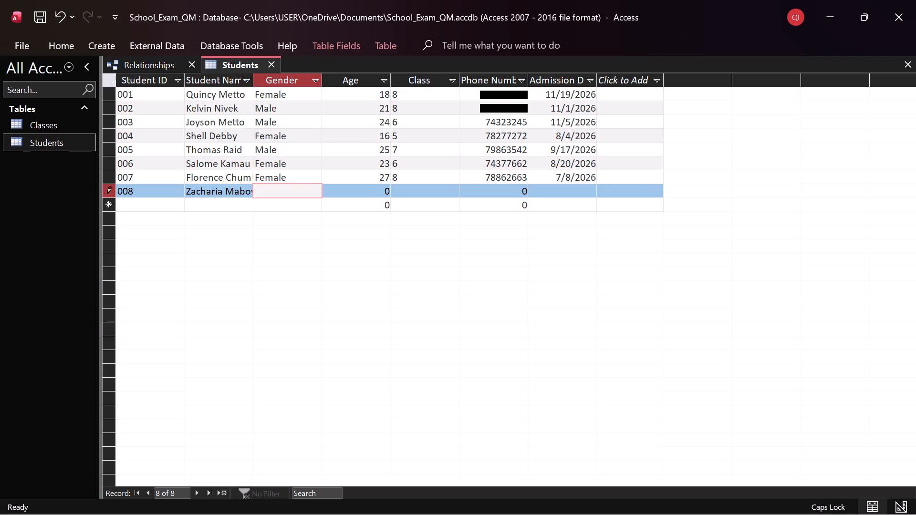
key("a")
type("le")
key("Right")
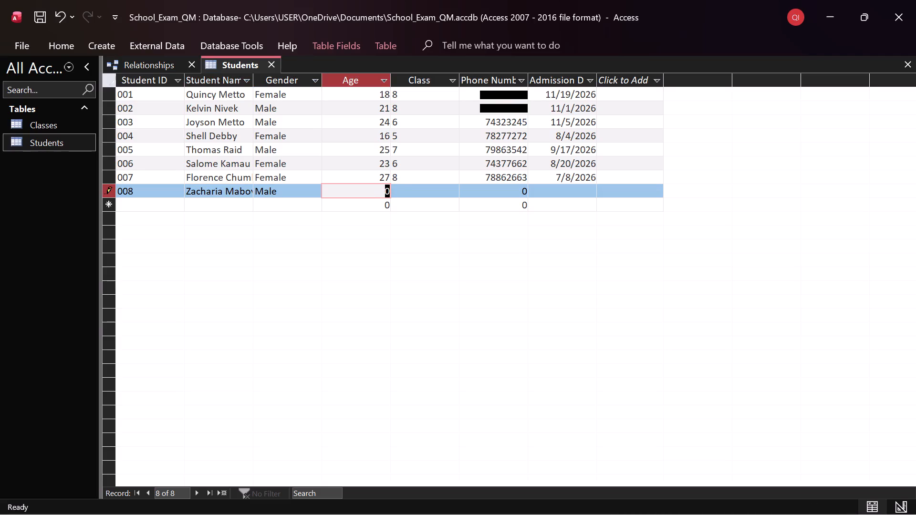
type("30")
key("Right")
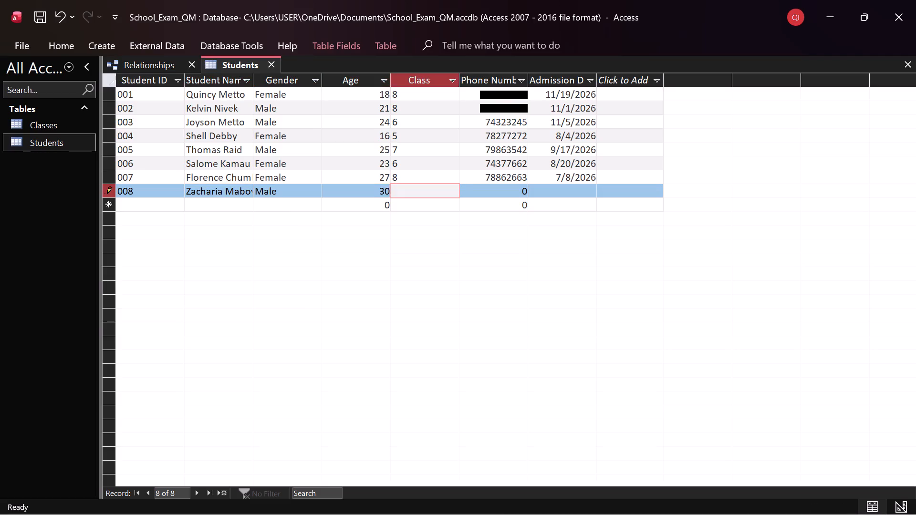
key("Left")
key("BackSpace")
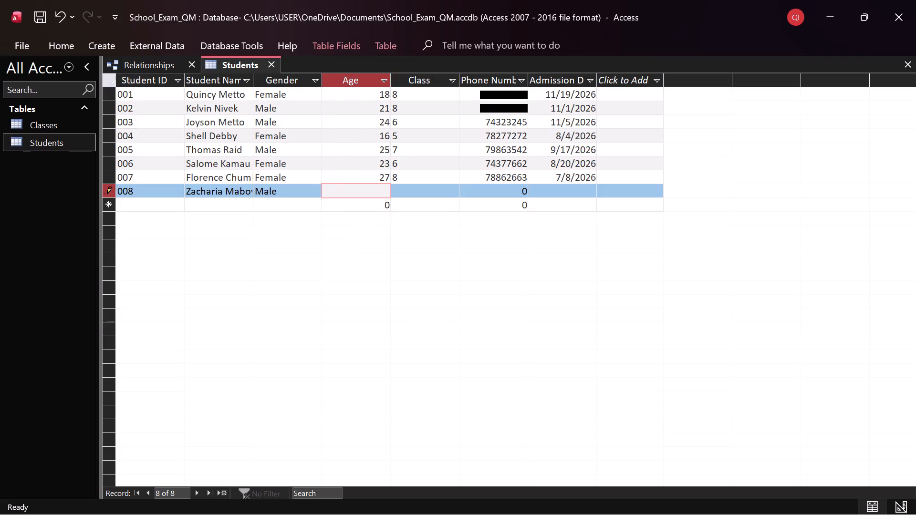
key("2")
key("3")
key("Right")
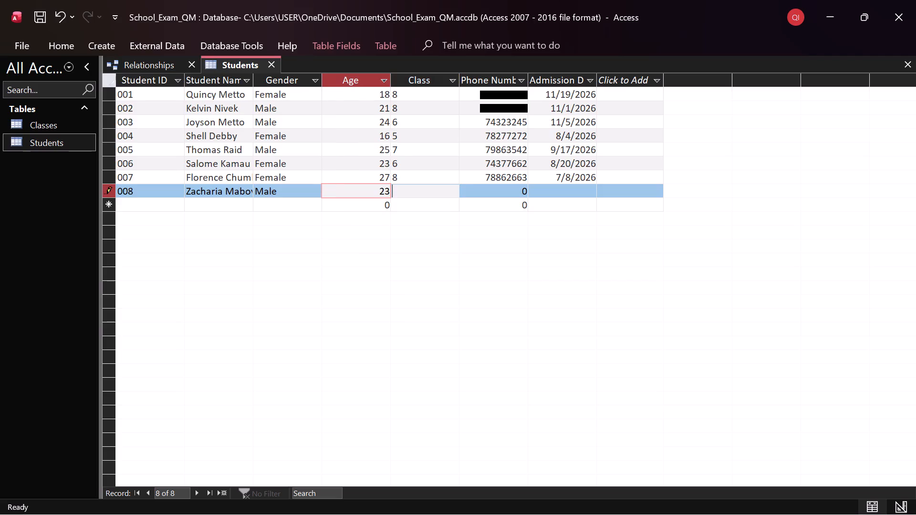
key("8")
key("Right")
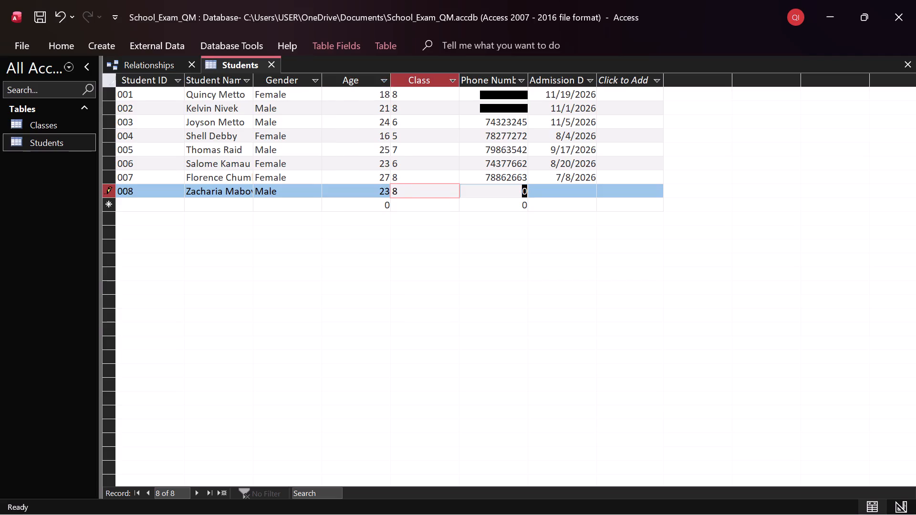
Enter the phone number and the admission date 9/16/2026 for student 008, and save the record.
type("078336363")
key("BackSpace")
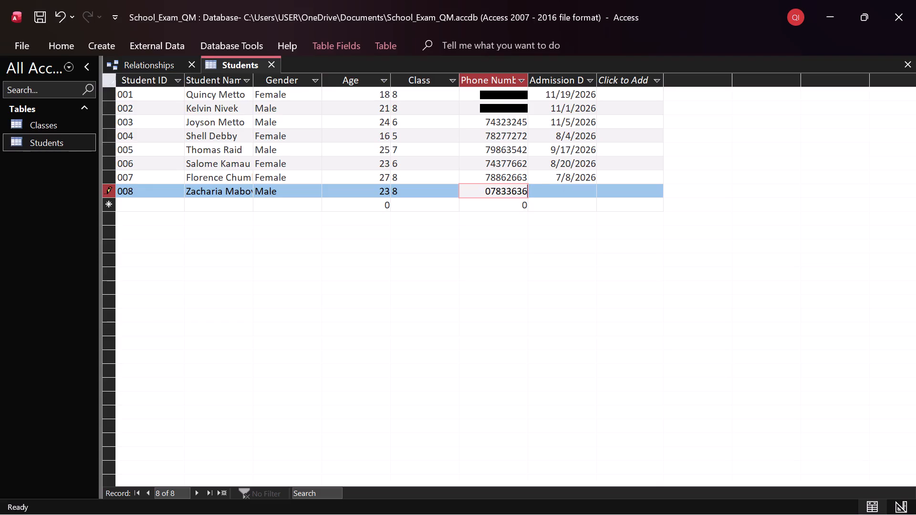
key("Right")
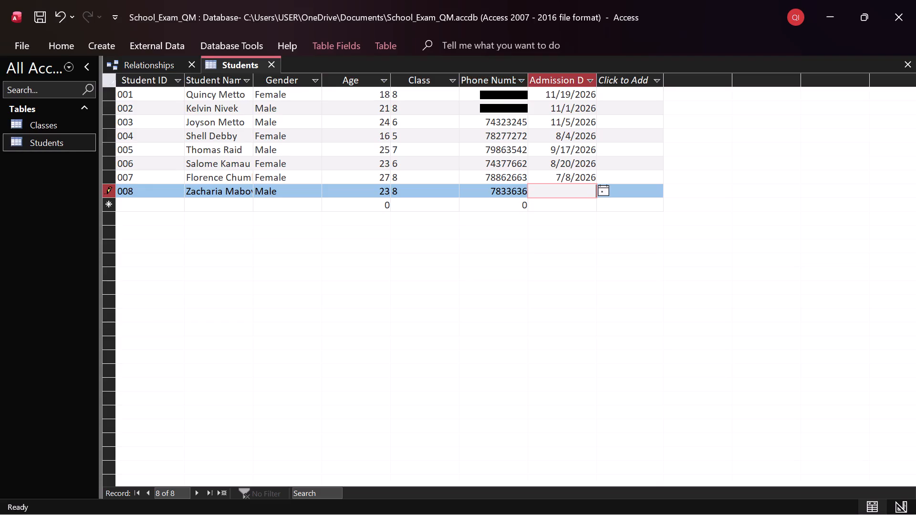
left_click(606, 188)
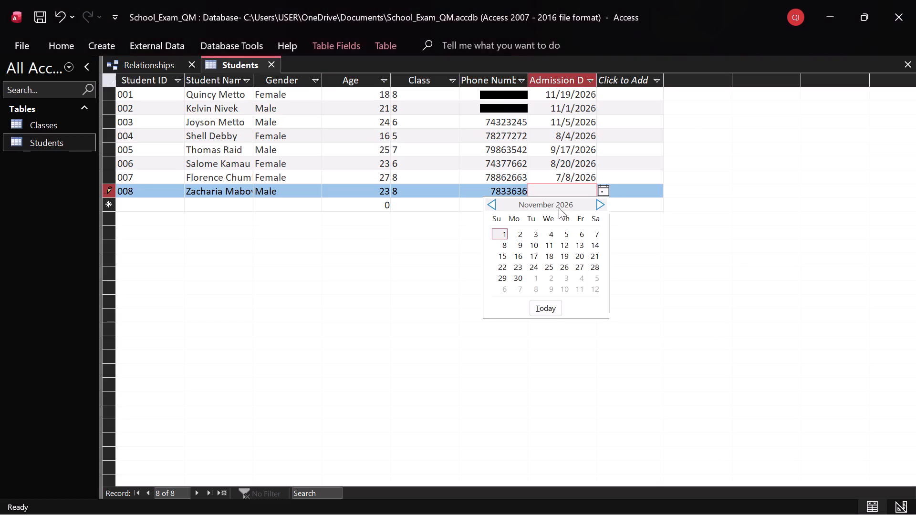
double_click(490, 203)
left_click_drag(490, 203, 544, 251)
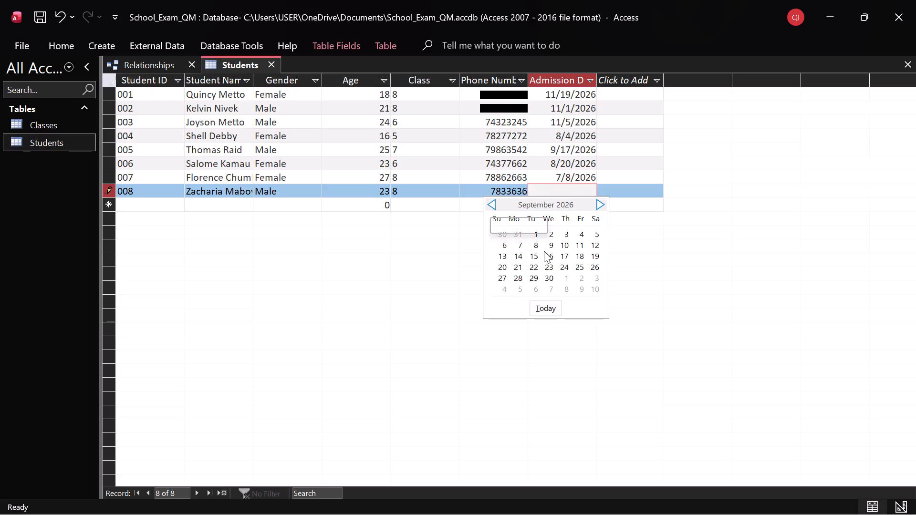
left_click(544, 251)
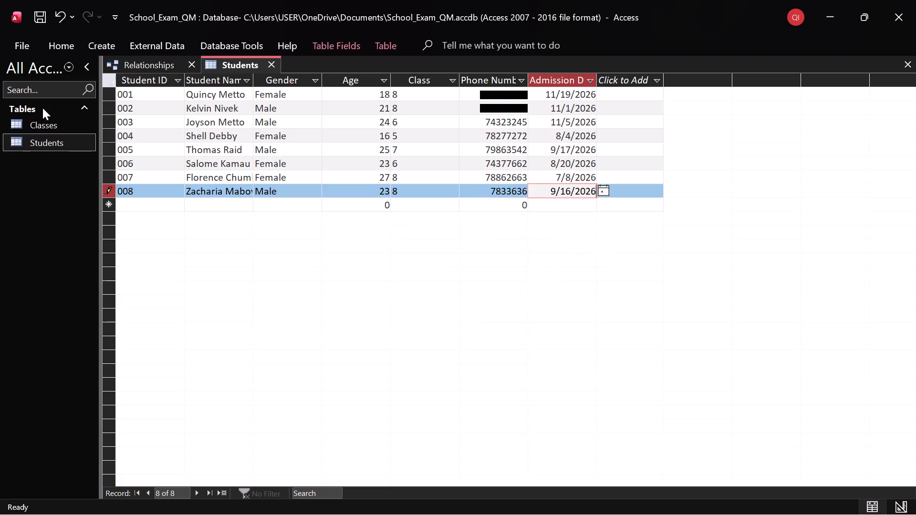
left_click(39, 19)
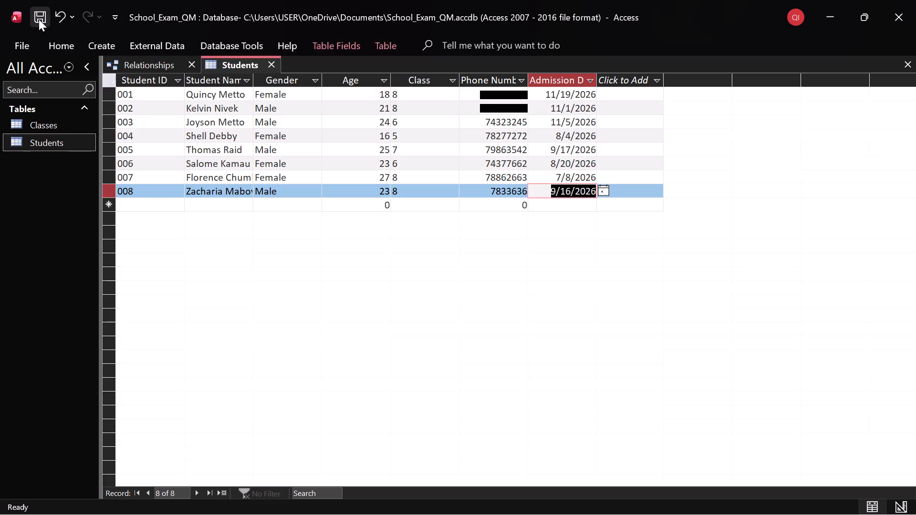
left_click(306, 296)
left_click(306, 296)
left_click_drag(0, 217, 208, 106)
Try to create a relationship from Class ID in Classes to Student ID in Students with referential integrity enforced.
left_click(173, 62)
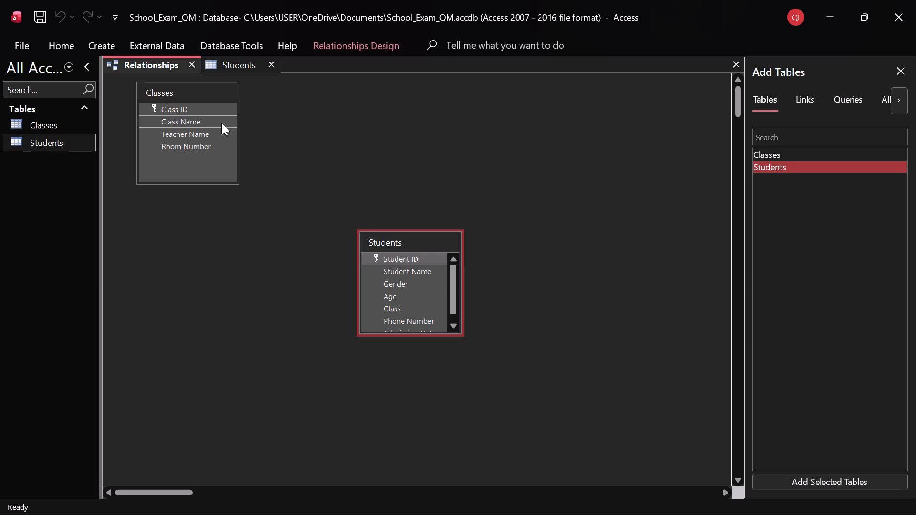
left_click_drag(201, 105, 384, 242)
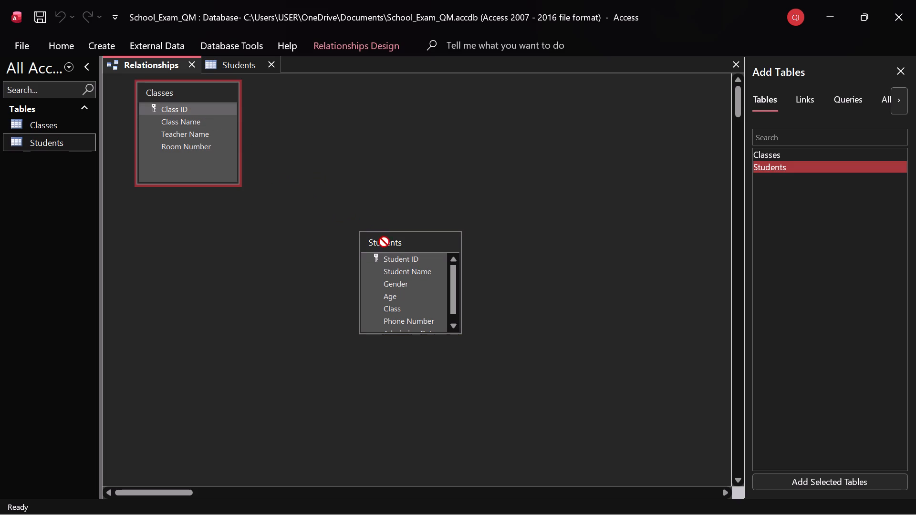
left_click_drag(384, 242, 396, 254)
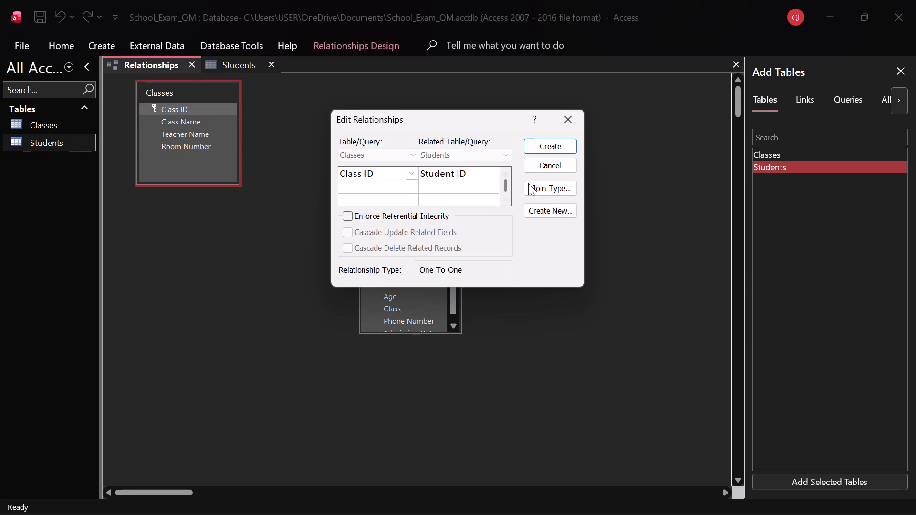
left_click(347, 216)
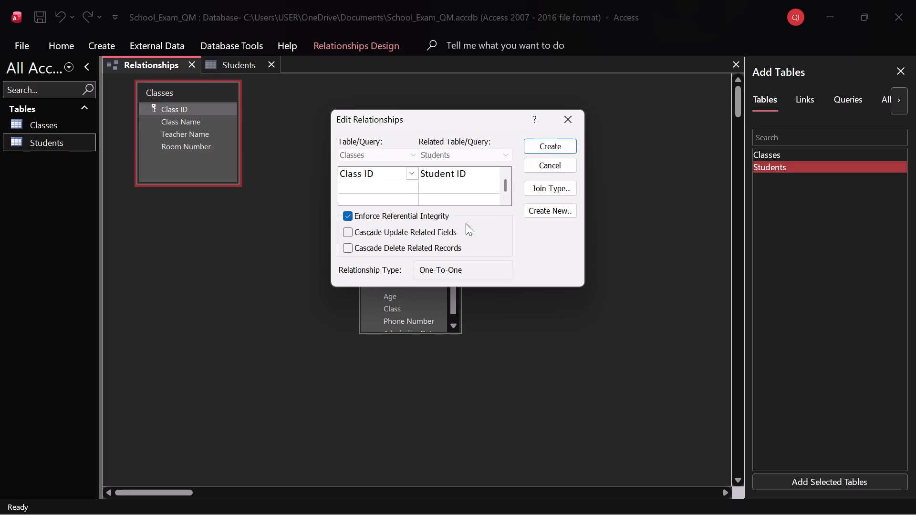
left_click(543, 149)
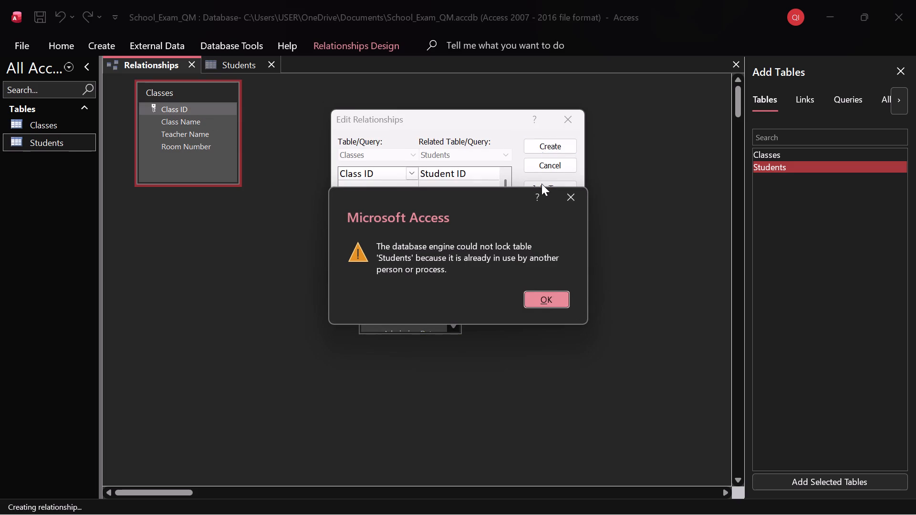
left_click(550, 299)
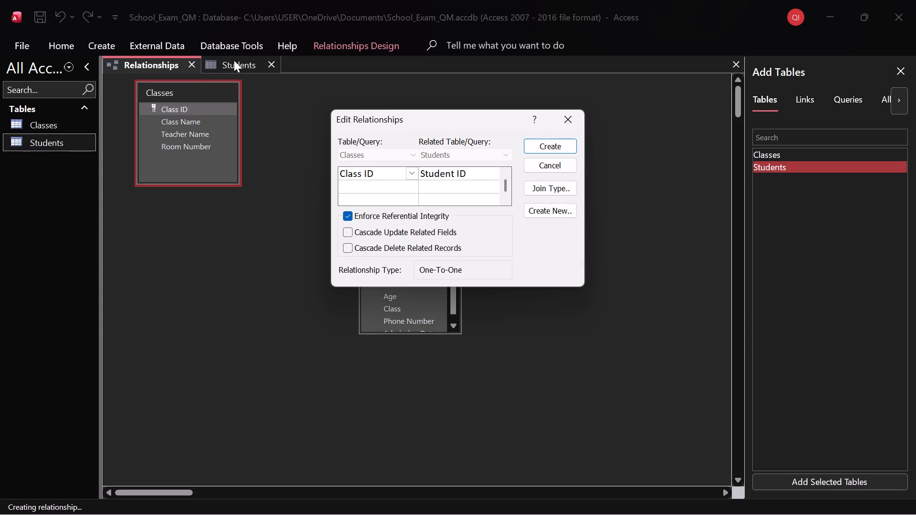
Abandon the pending relationship and close the open Students table.
left_click(270, 63)
triple_click(270, 63)
left_click(565, 123)
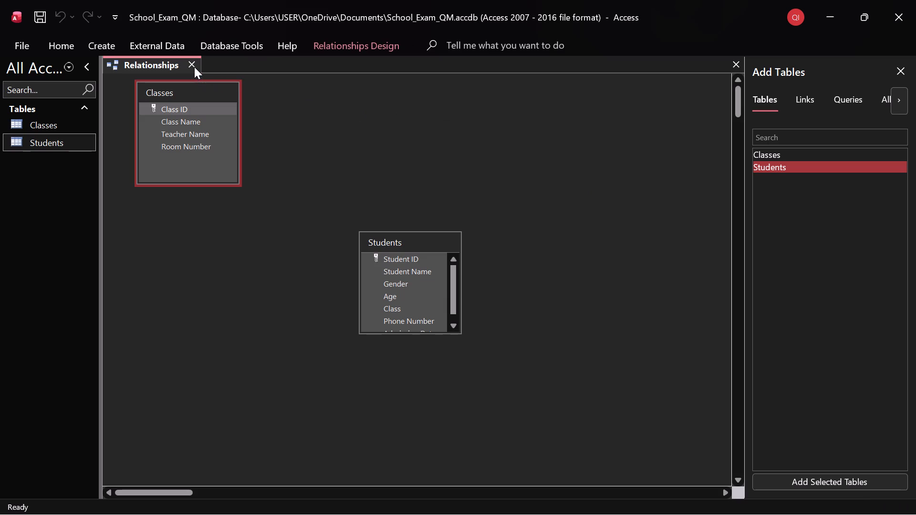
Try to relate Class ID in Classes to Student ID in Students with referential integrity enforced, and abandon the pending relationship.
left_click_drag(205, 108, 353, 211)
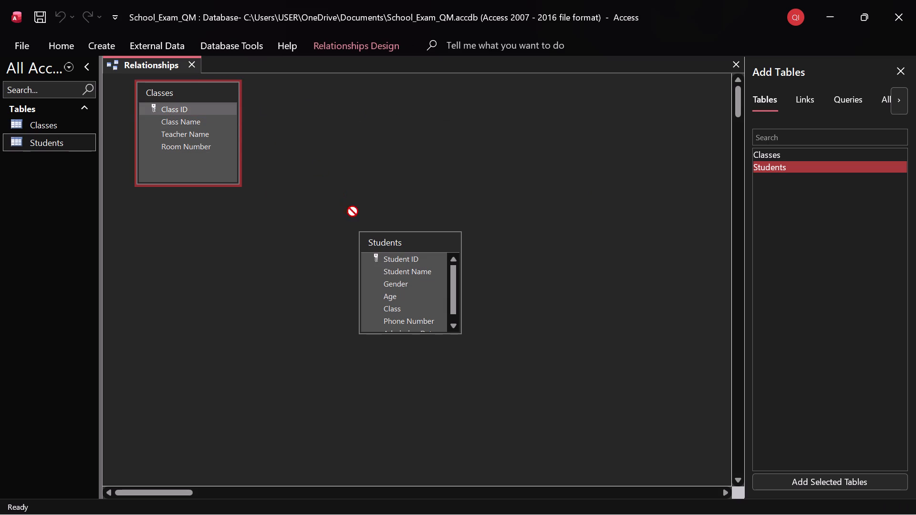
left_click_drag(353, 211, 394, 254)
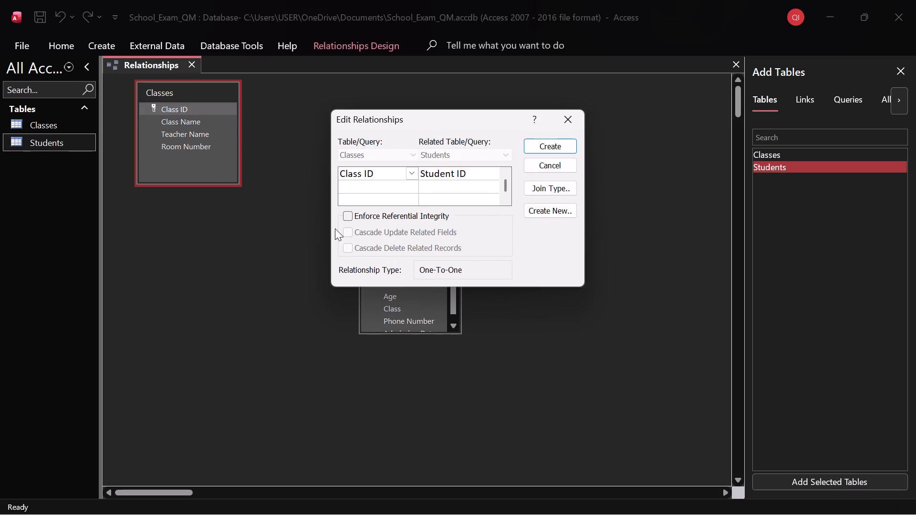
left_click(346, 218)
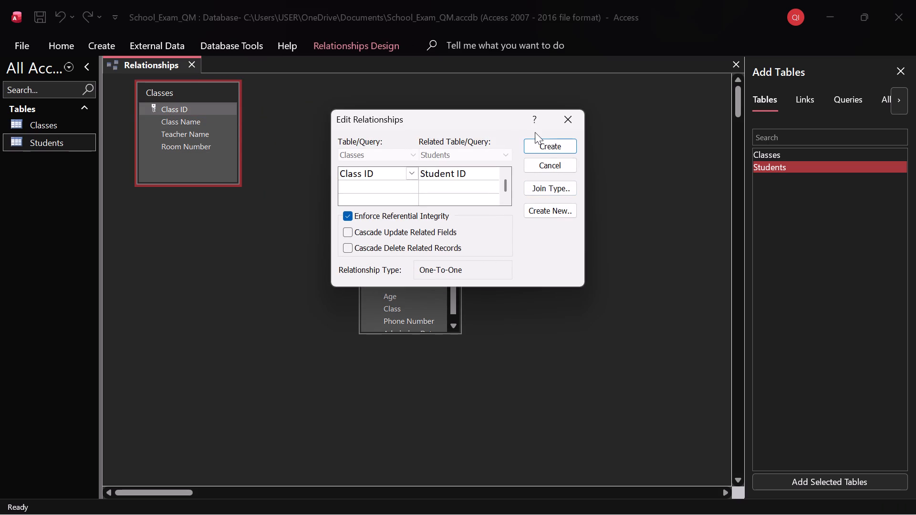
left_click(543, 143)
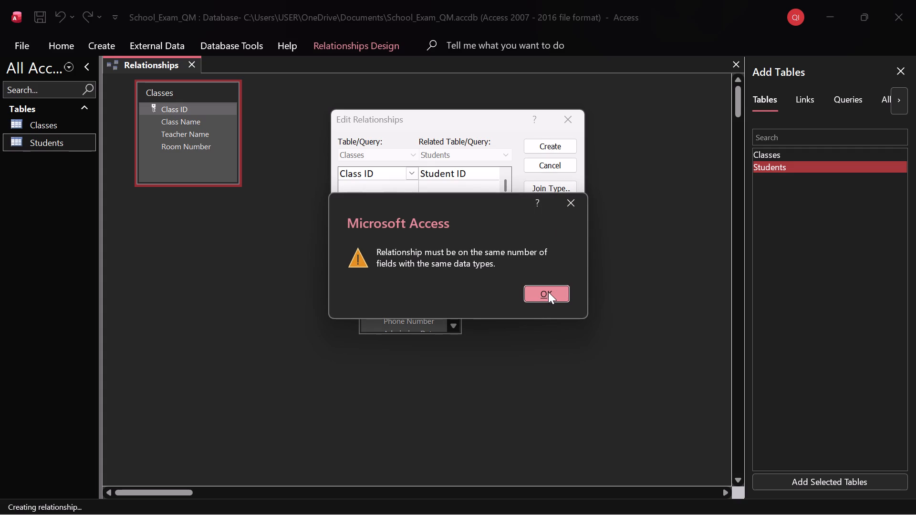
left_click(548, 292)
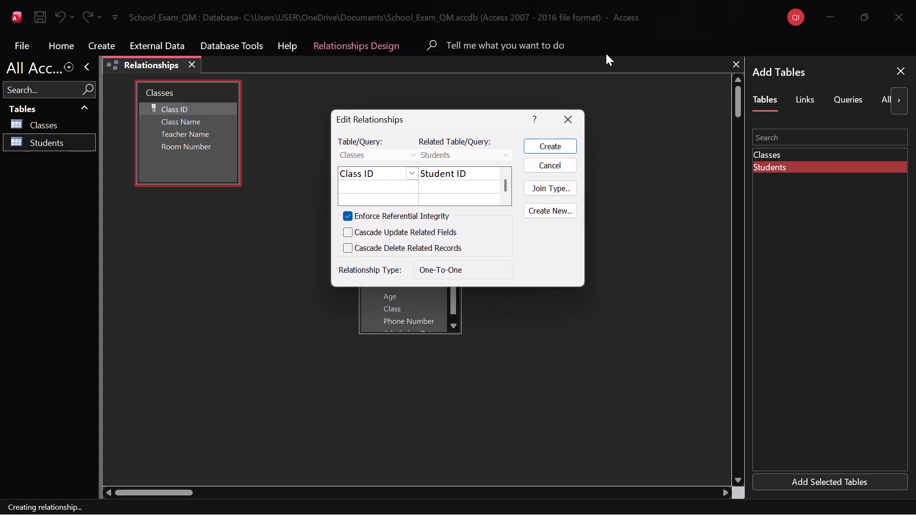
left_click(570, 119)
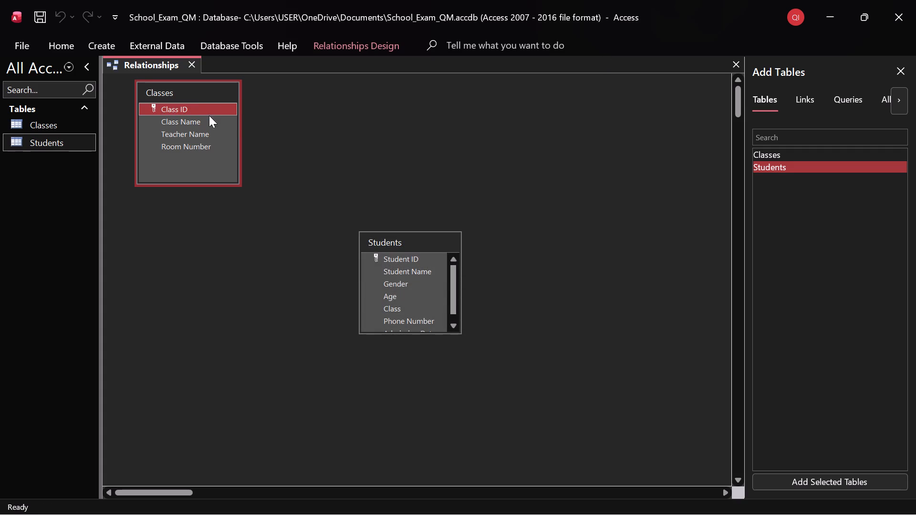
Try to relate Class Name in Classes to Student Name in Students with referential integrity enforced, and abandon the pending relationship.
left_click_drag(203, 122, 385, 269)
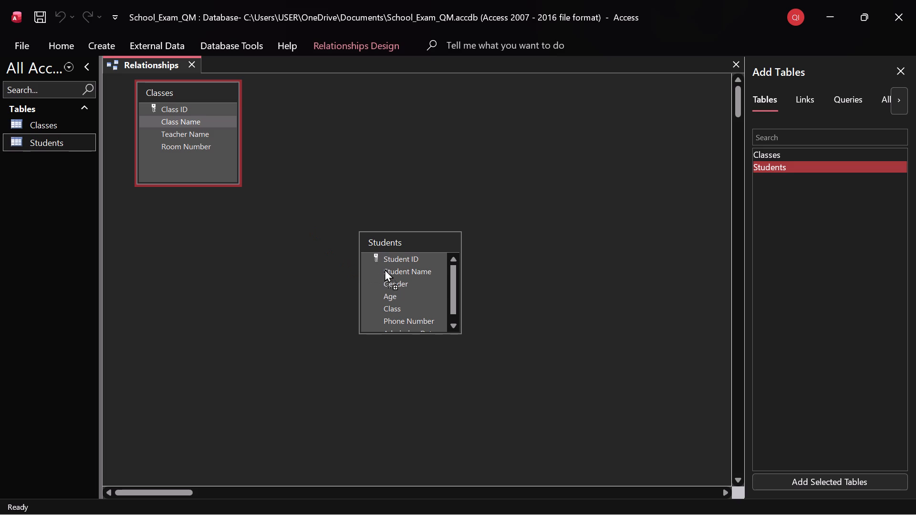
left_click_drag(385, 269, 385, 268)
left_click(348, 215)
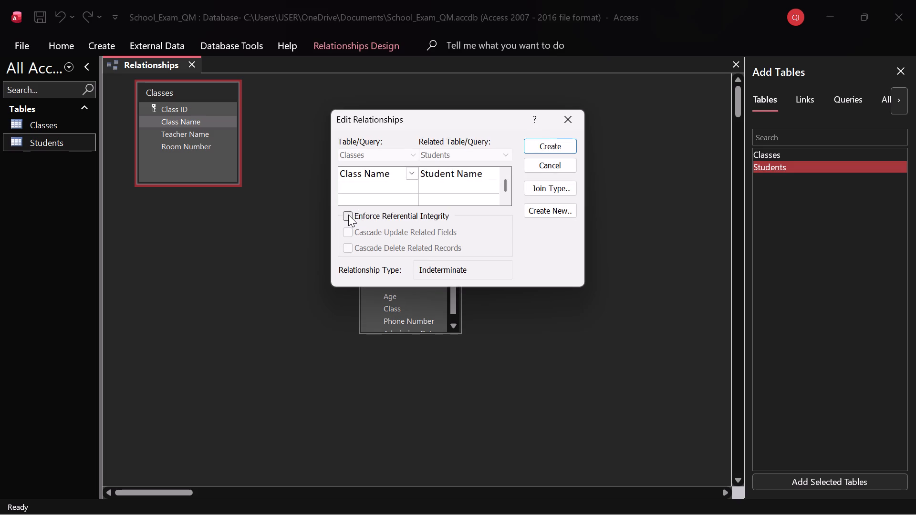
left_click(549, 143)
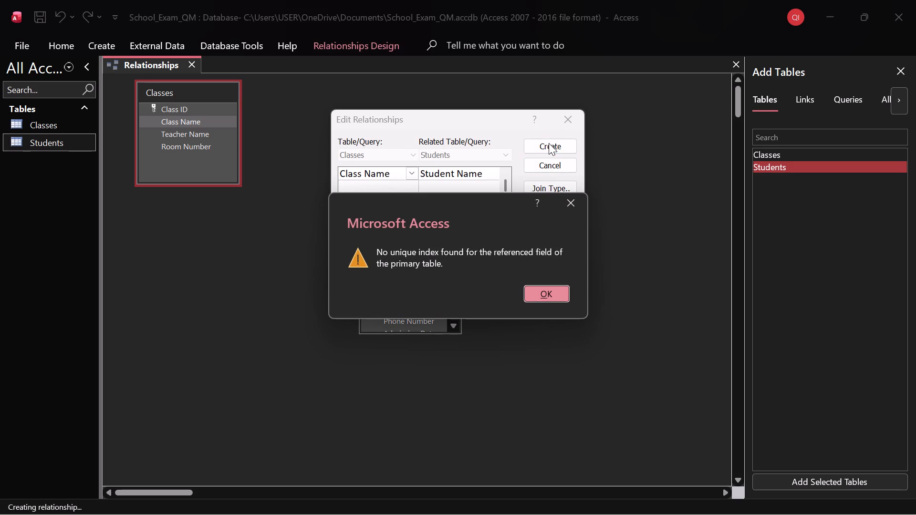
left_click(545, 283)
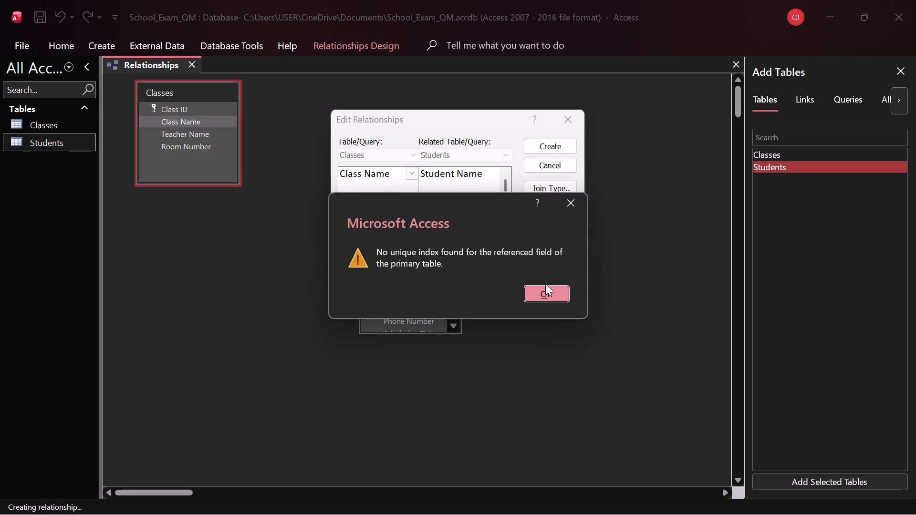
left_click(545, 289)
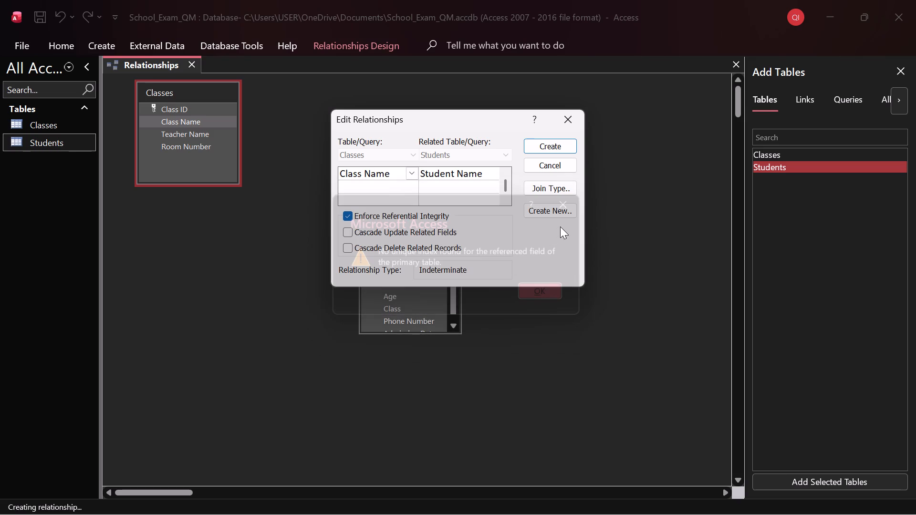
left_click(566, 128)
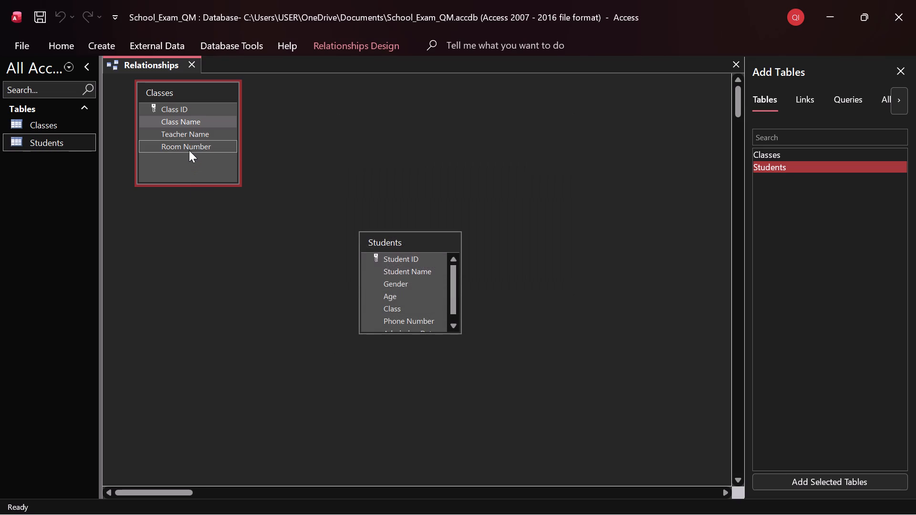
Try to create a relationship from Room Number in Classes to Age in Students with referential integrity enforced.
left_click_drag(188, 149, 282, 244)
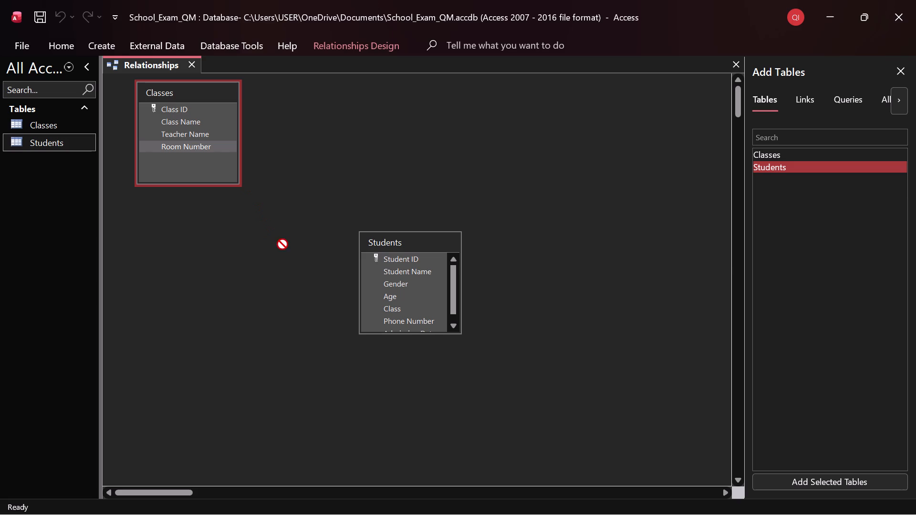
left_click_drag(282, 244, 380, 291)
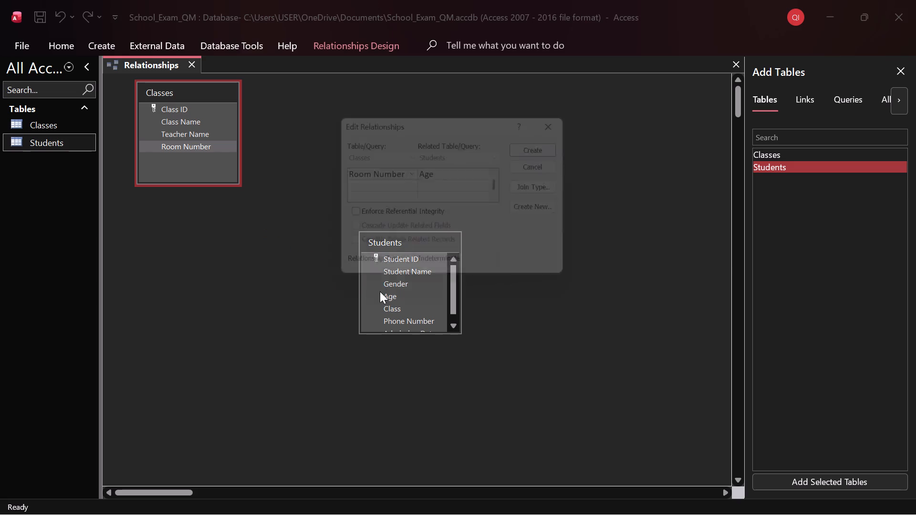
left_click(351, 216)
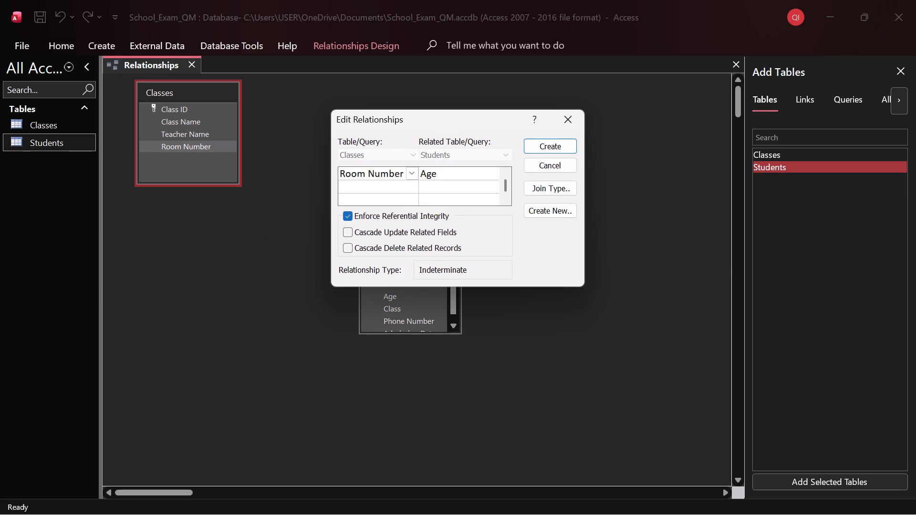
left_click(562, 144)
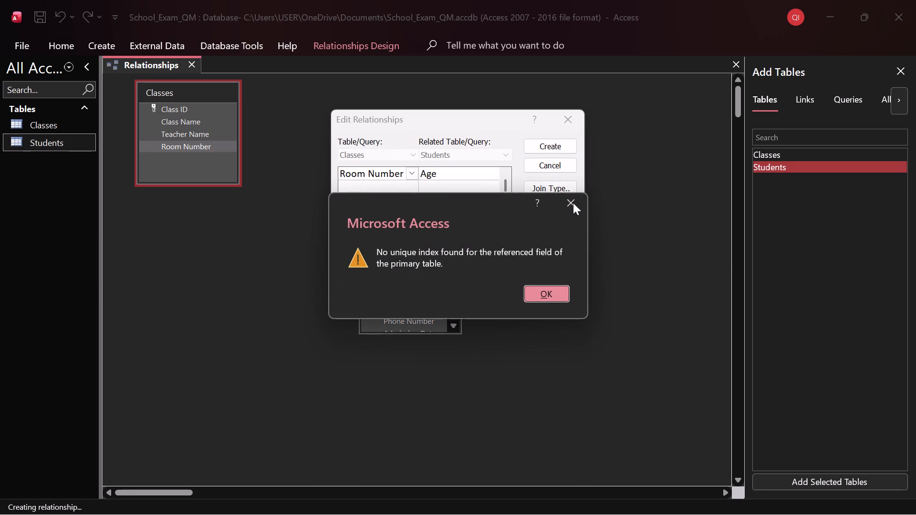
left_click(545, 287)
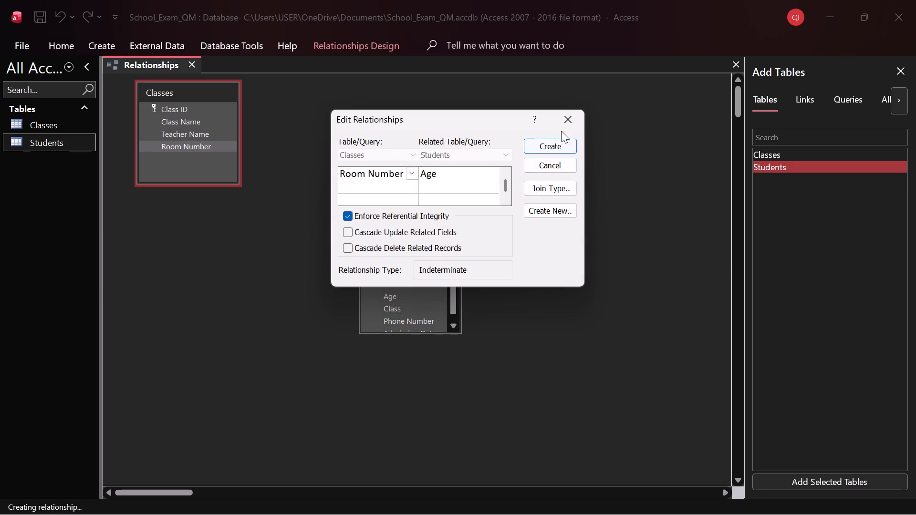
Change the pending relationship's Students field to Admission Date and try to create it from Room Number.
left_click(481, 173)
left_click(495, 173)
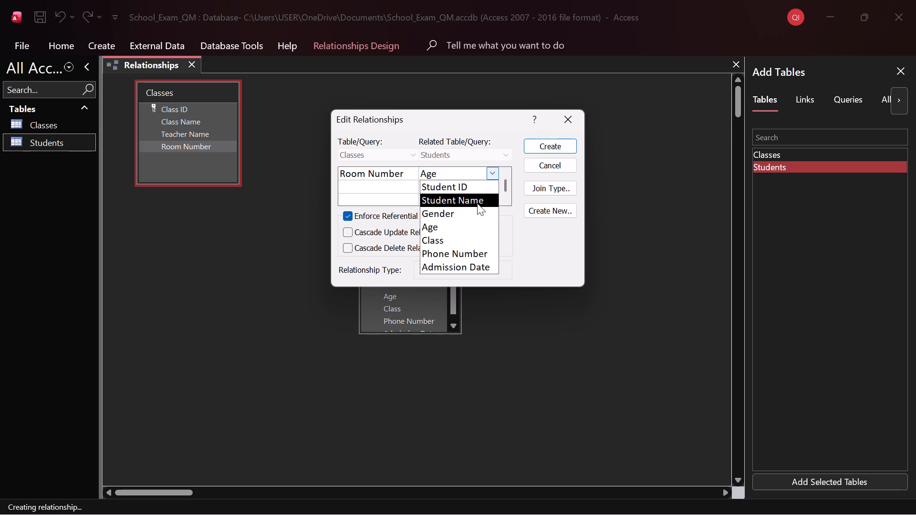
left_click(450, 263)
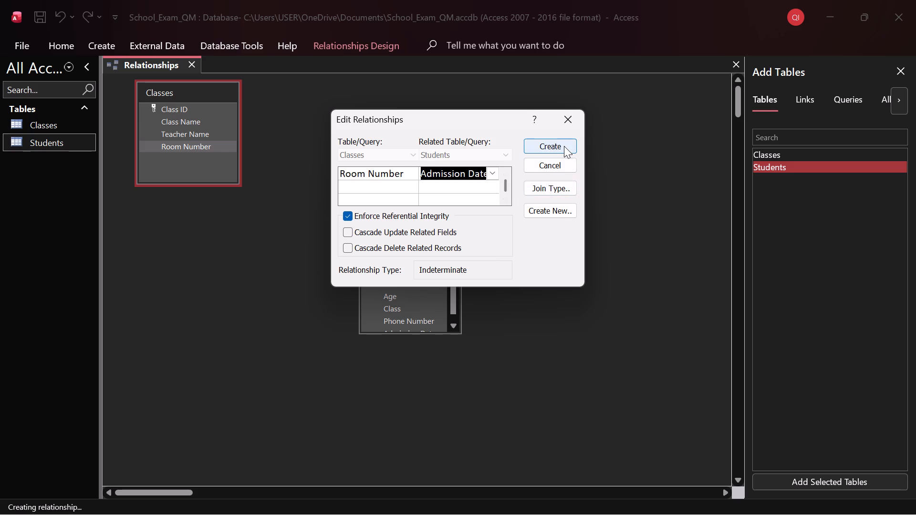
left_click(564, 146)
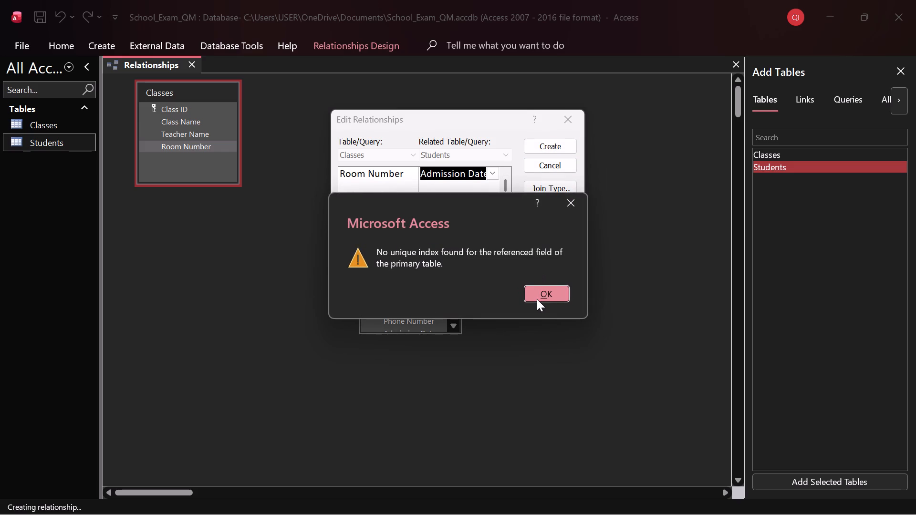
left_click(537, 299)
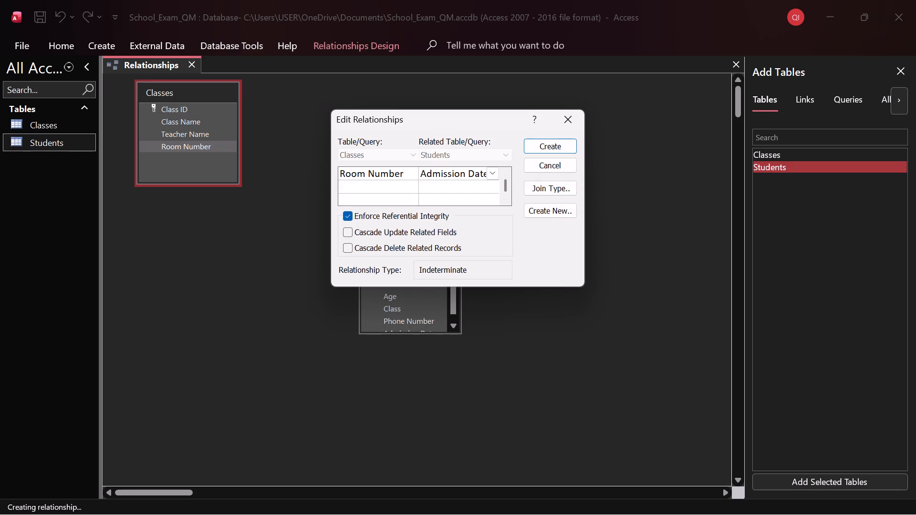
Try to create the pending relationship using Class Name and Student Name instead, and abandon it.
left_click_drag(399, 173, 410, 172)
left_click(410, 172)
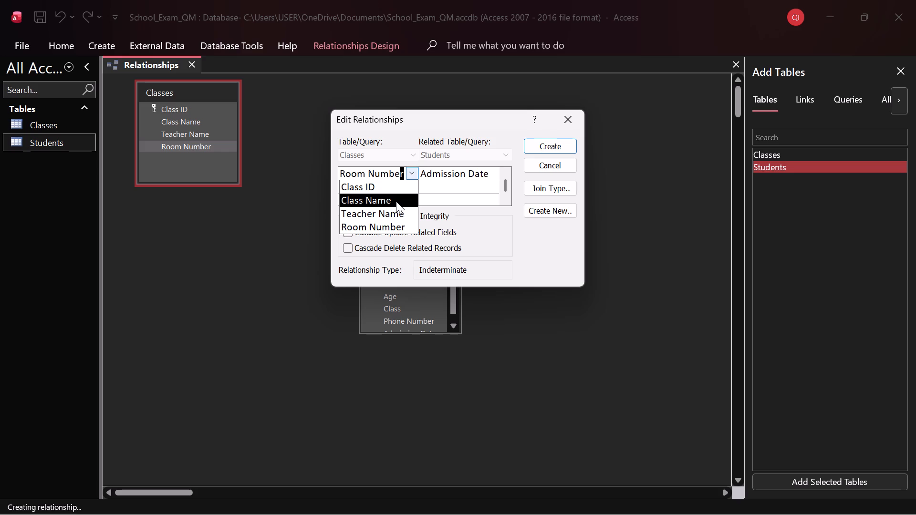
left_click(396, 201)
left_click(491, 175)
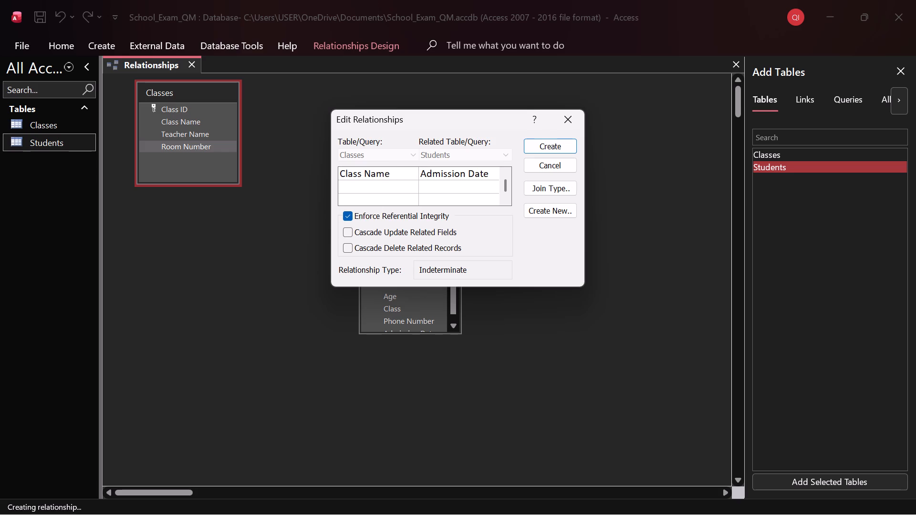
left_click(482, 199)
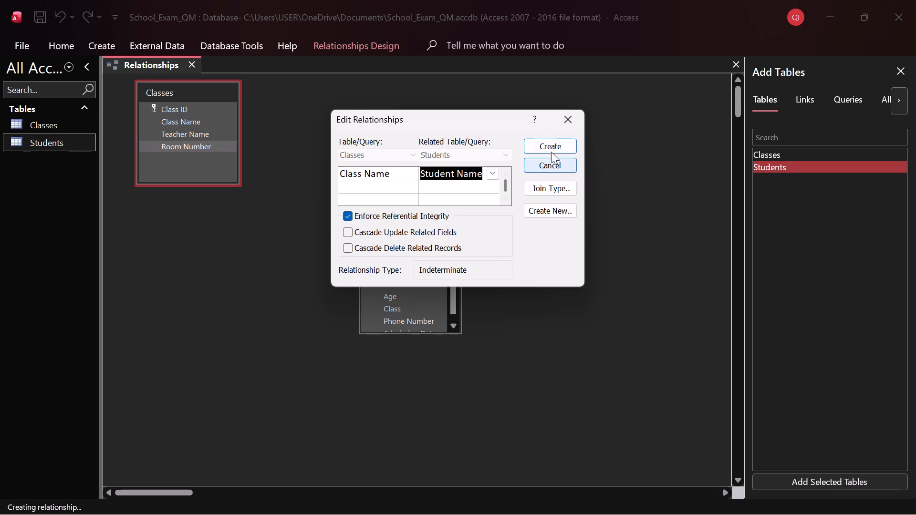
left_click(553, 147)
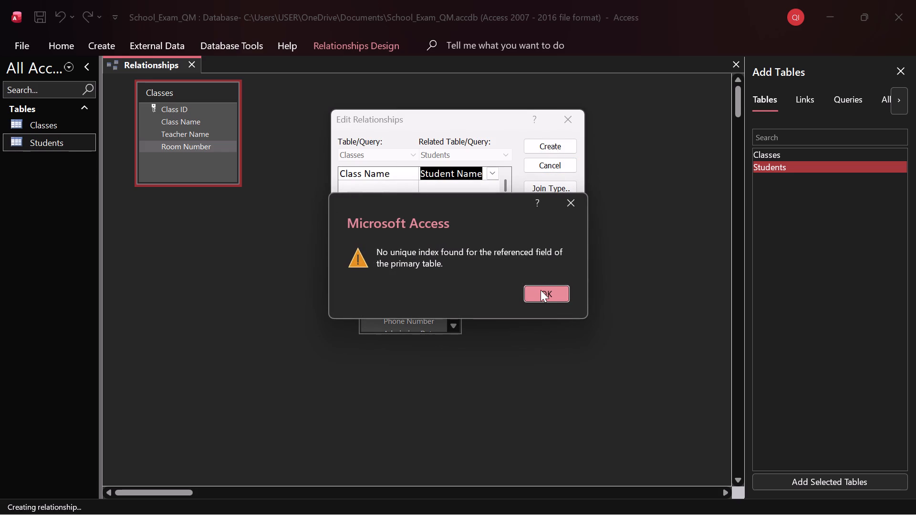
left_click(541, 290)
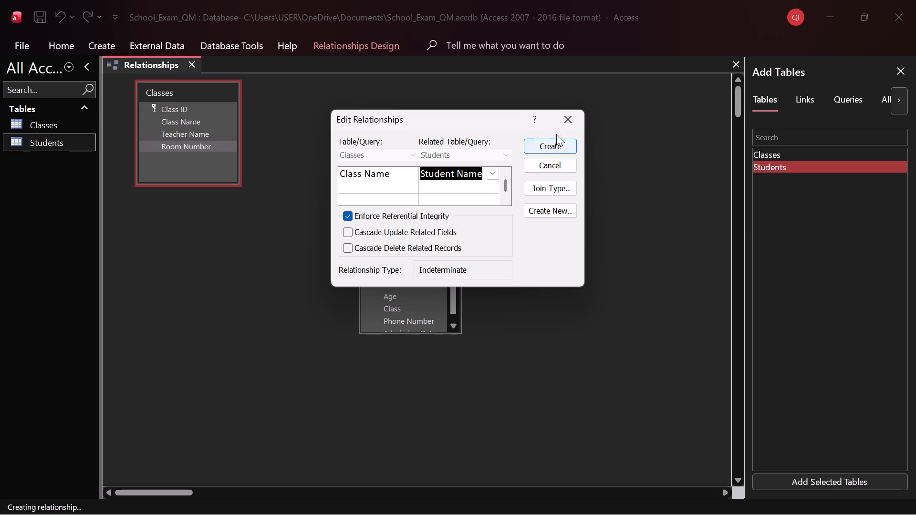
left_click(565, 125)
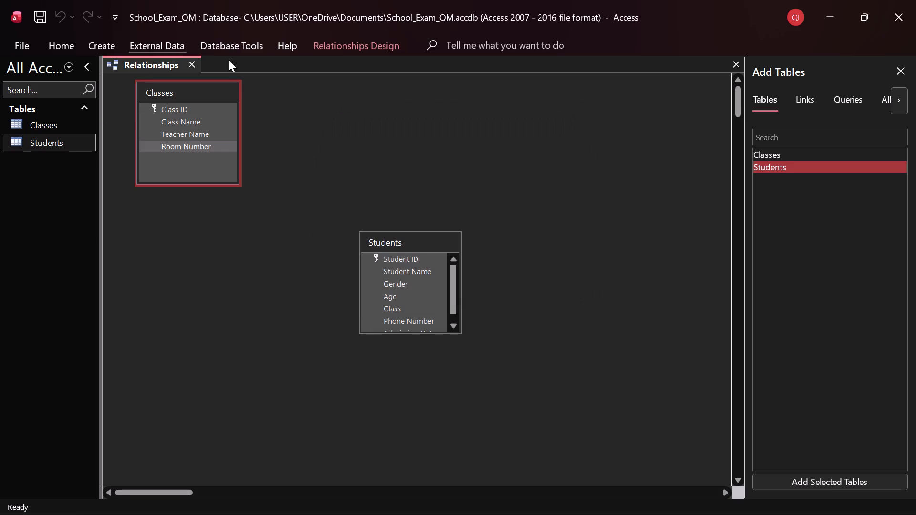
Close the Add Tables pane and the Relationships layout without saving the layout changes.
left_click(62, 178)
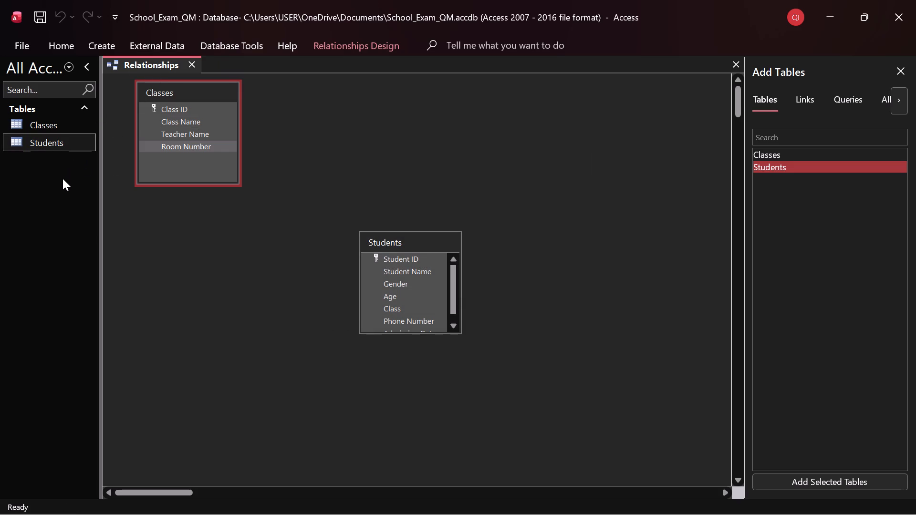
double_click(62, 178)
left_click(900, 75)
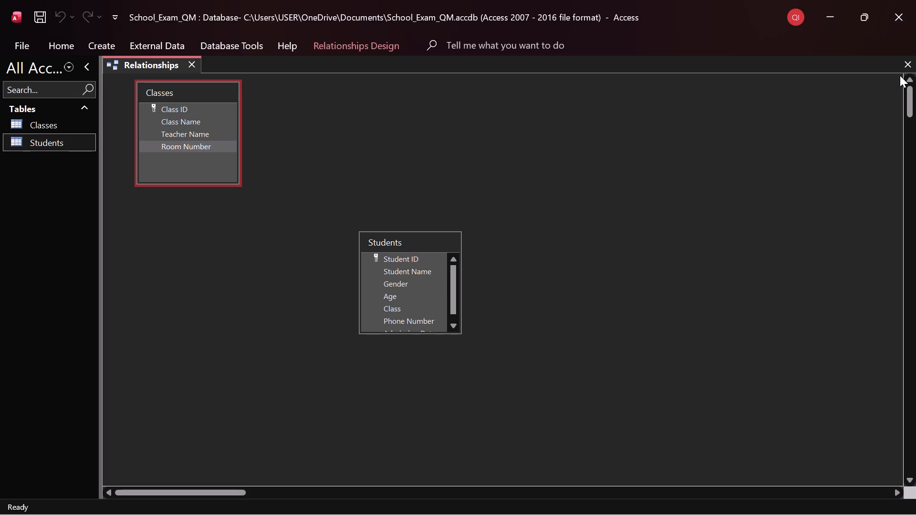
left_click(192, 57)
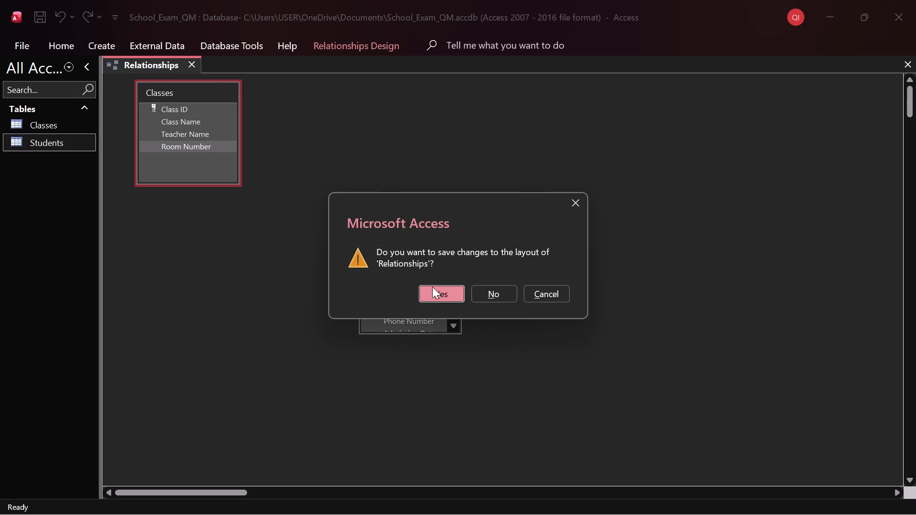
left_click(479, 292)
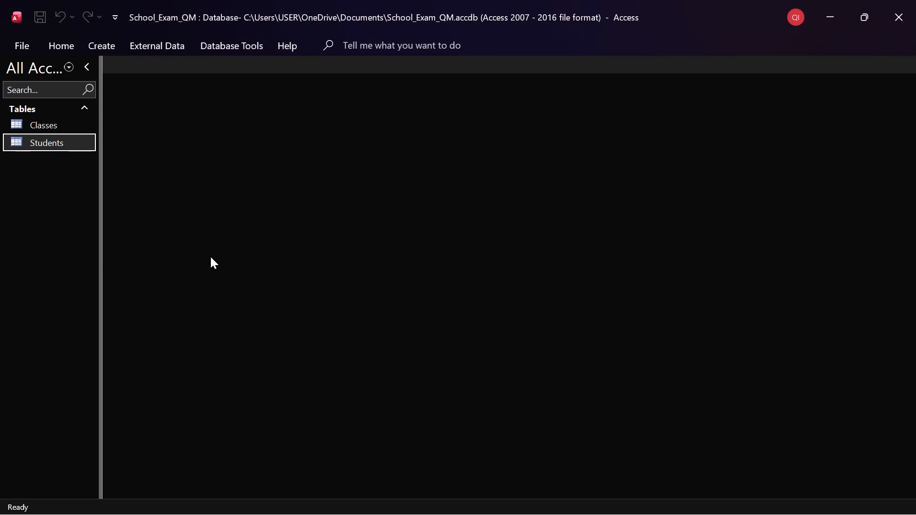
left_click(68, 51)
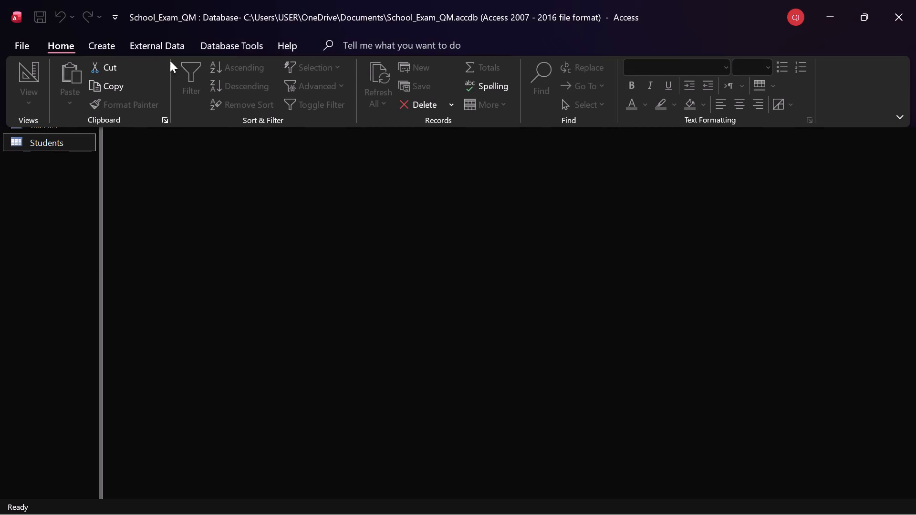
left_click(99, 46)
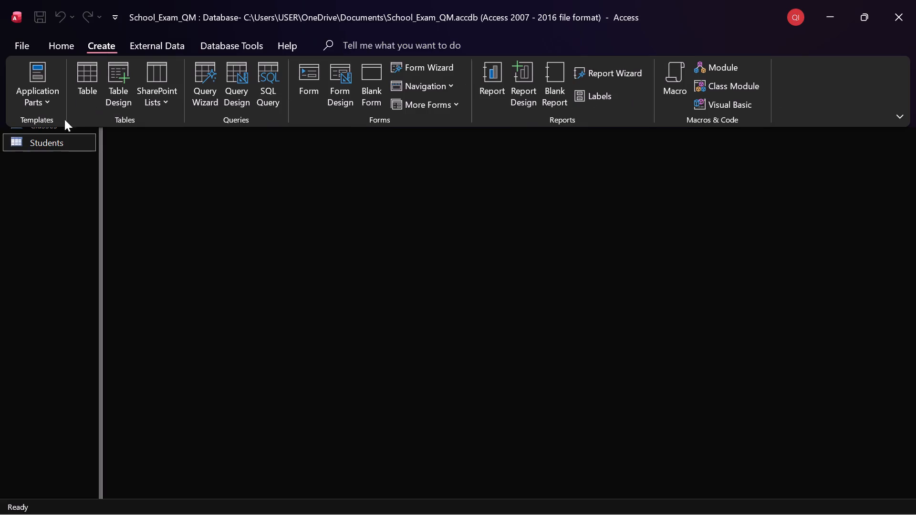
Open the Students table in Datasheet view.
double_click(56, 141)
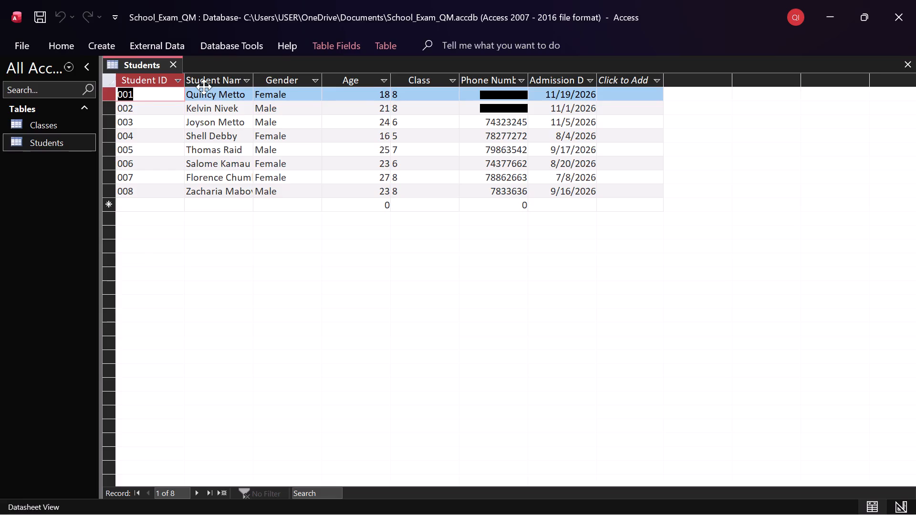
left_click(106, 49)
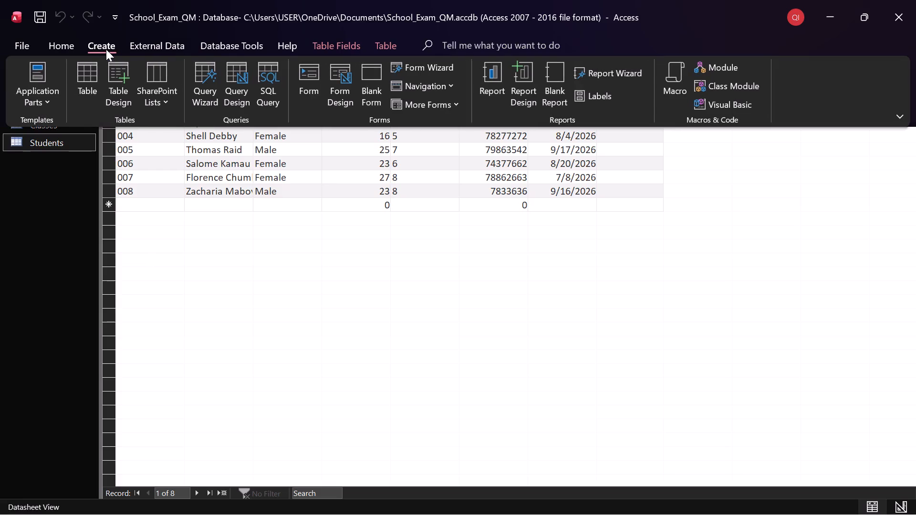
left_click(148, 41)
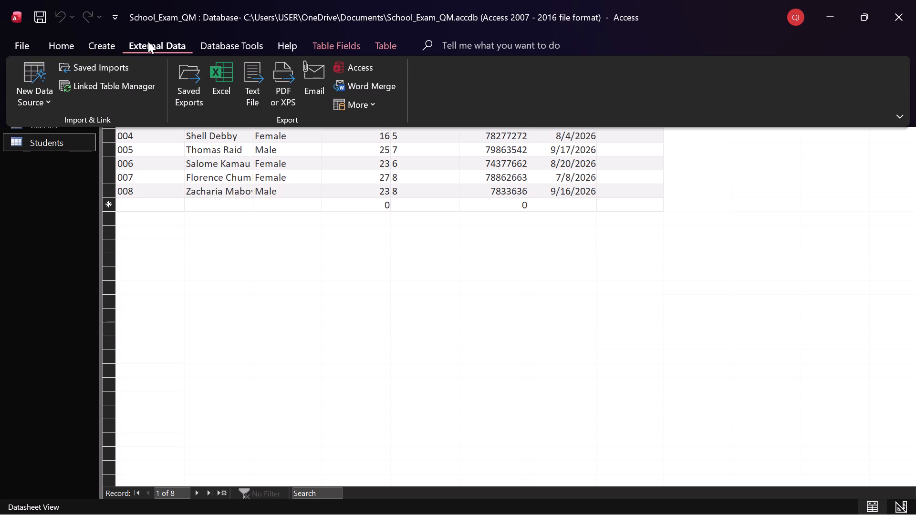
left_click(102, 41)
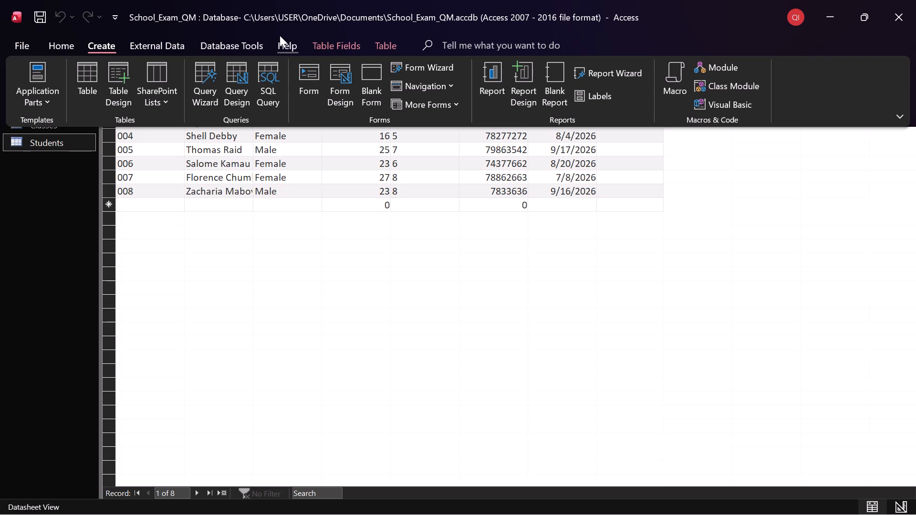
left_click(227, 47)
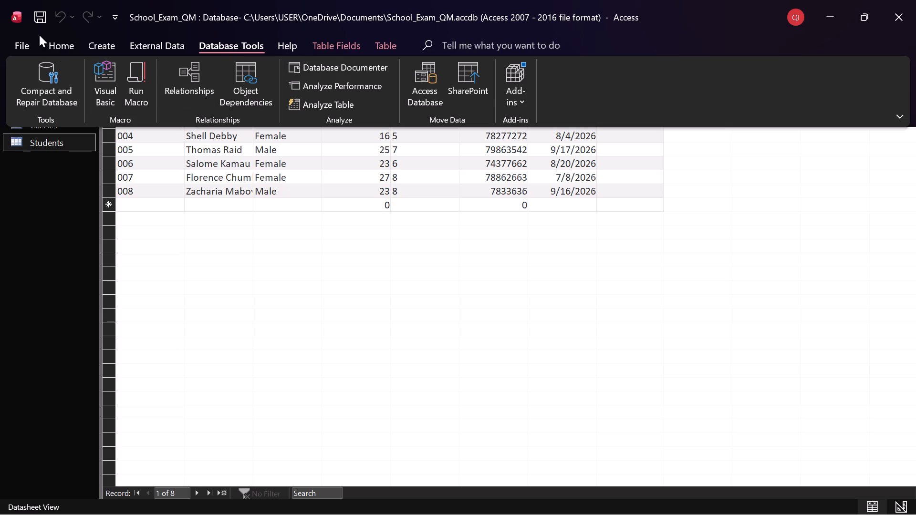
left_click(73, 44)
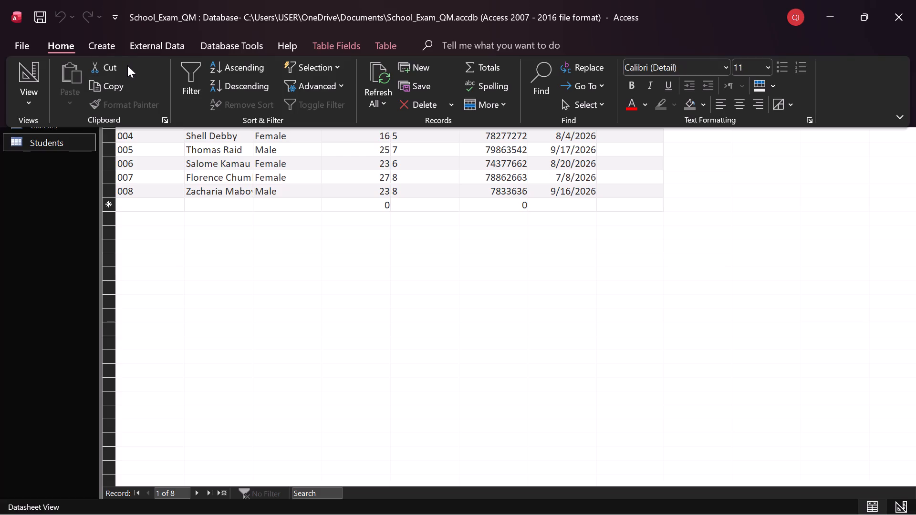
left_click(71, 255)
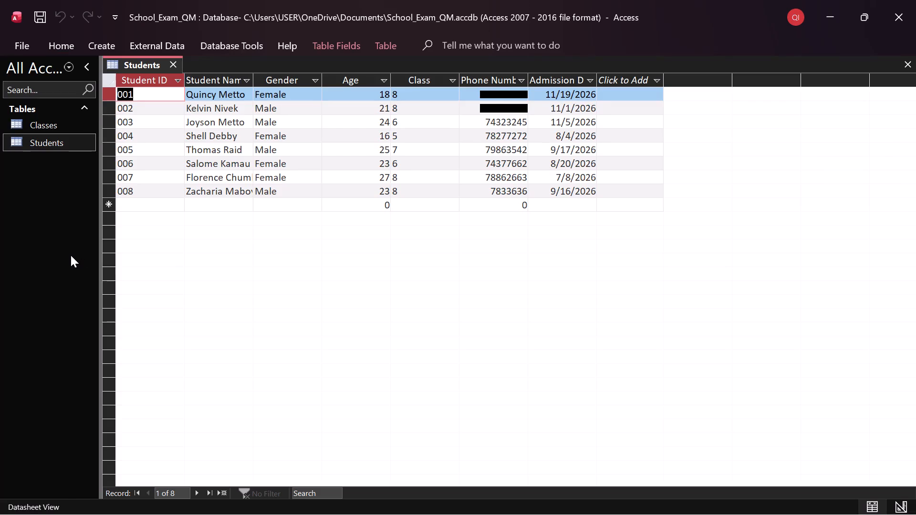
Open the Classes table in Datasheet view and return to the Students table.
double_click(62, 127)
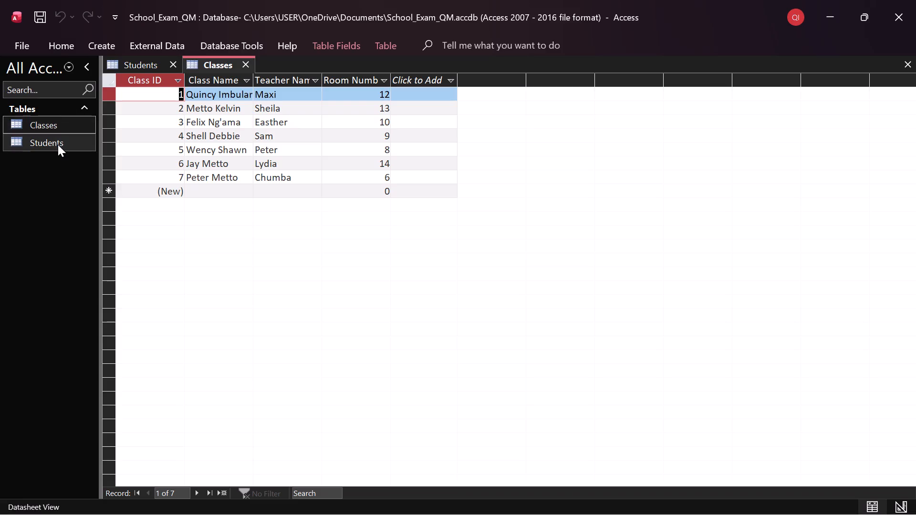
double_click(58, 144)
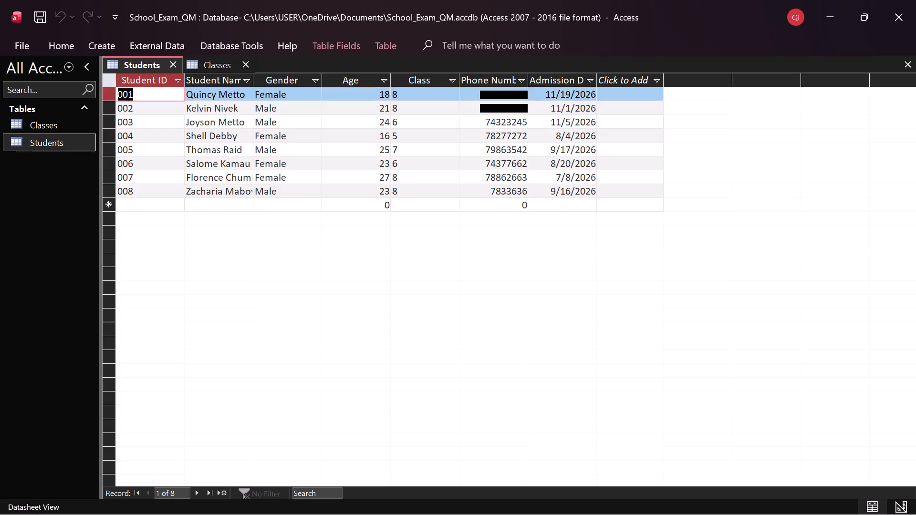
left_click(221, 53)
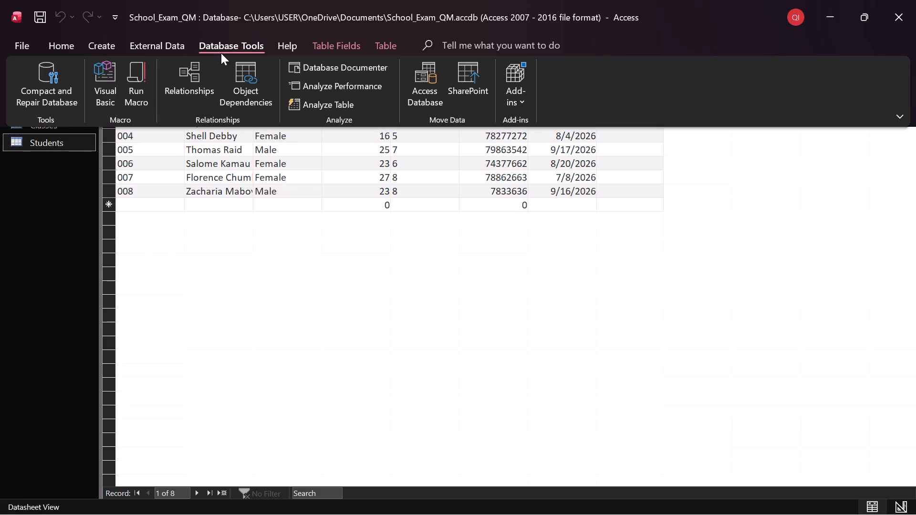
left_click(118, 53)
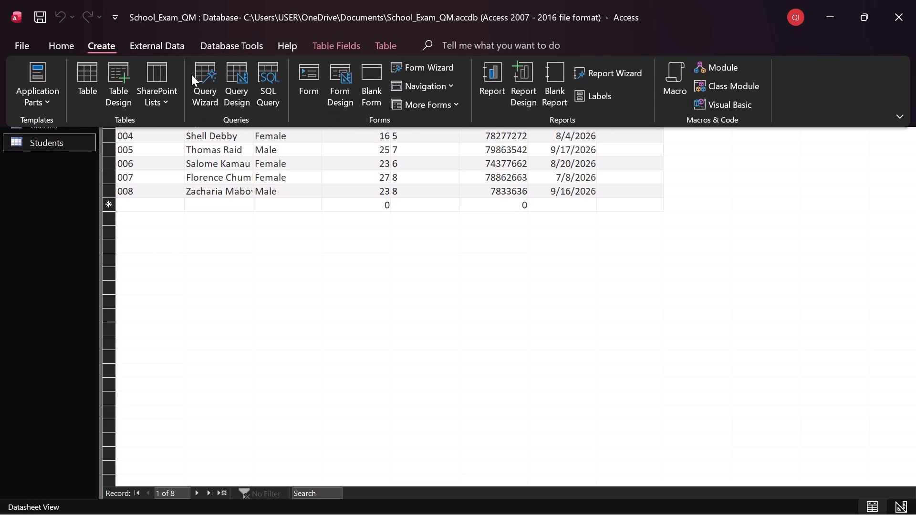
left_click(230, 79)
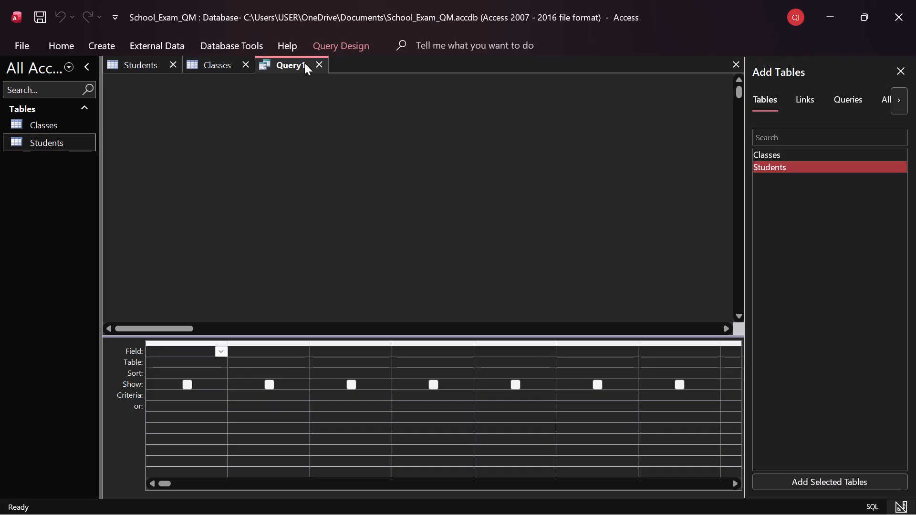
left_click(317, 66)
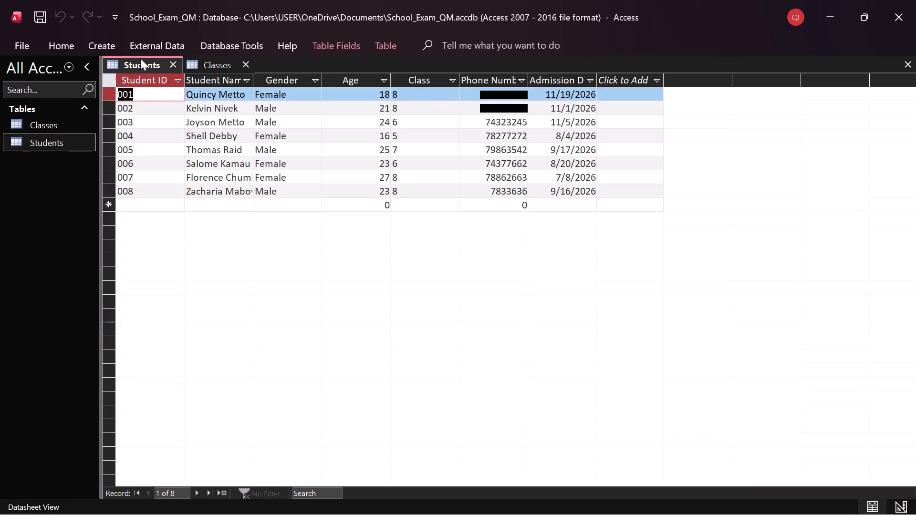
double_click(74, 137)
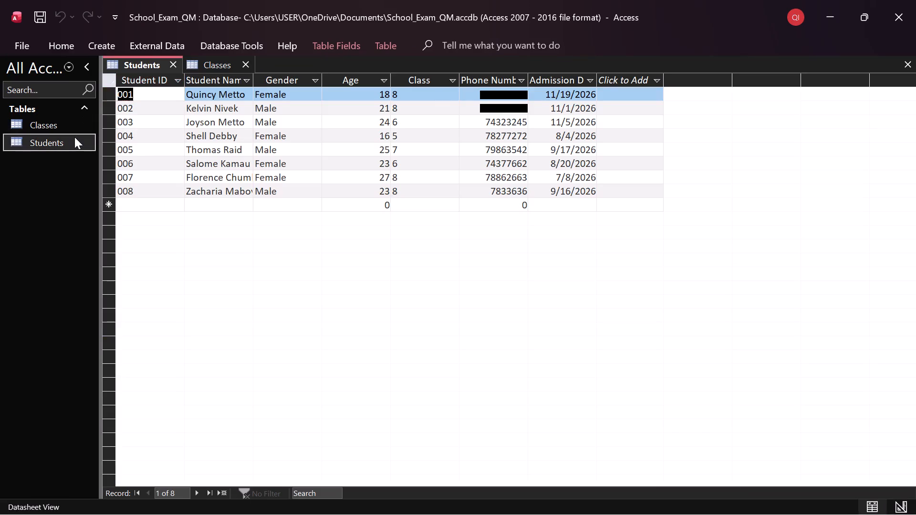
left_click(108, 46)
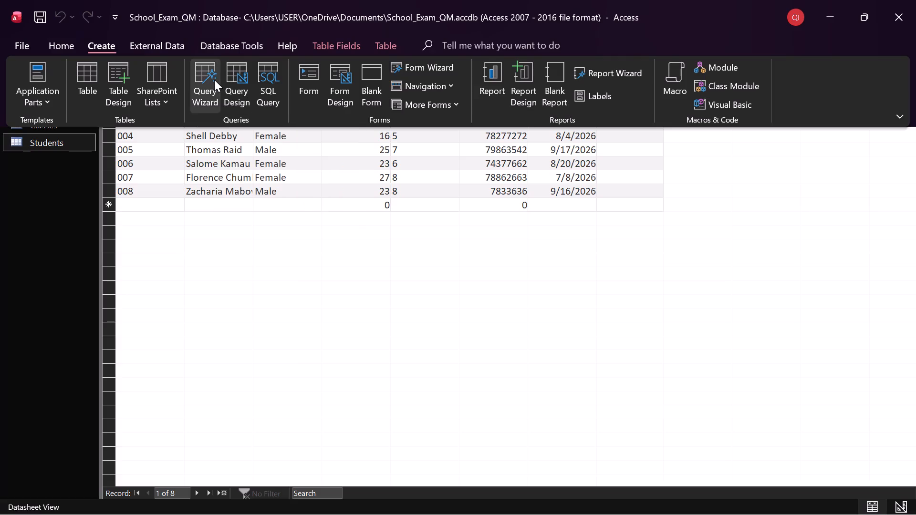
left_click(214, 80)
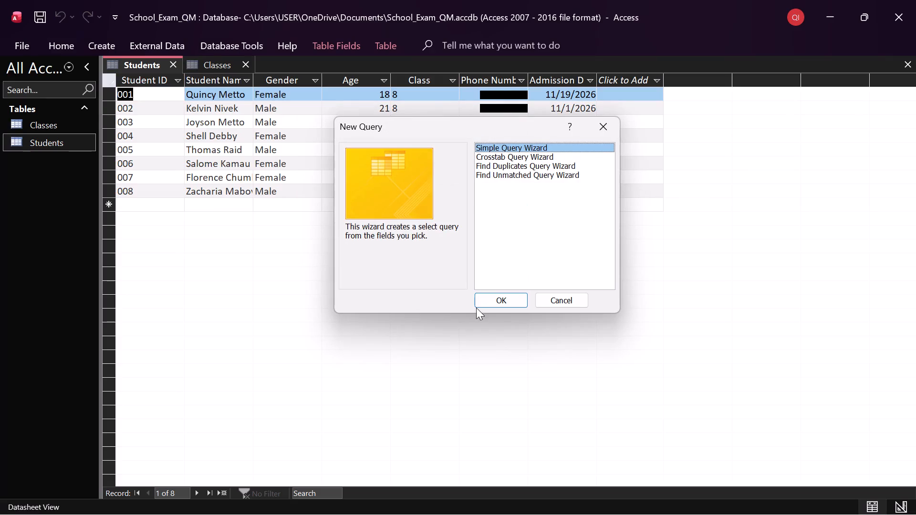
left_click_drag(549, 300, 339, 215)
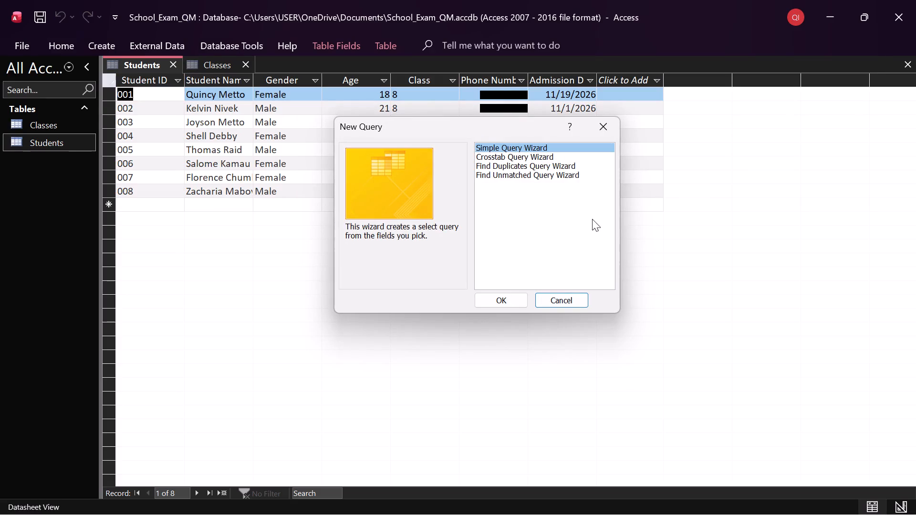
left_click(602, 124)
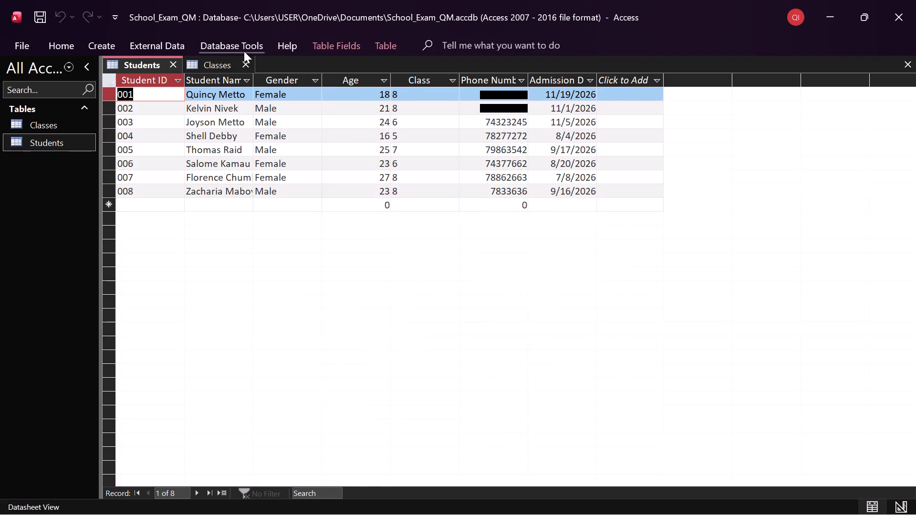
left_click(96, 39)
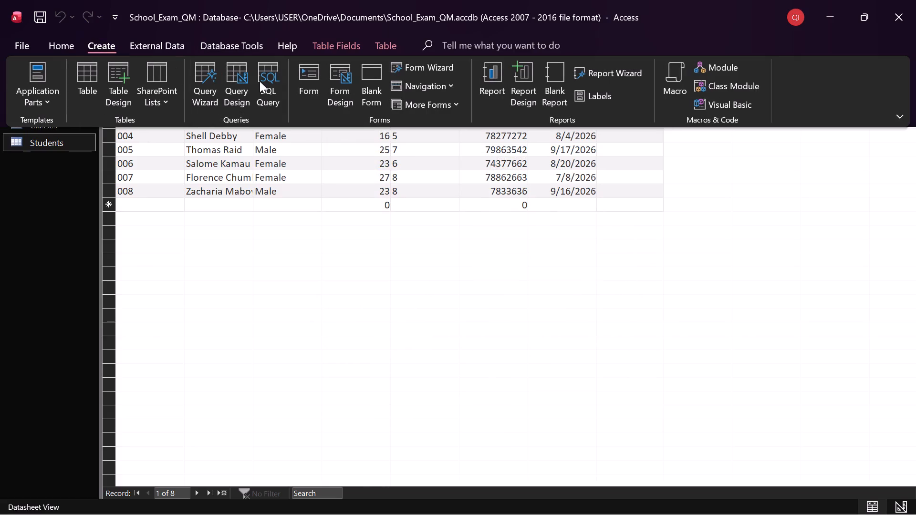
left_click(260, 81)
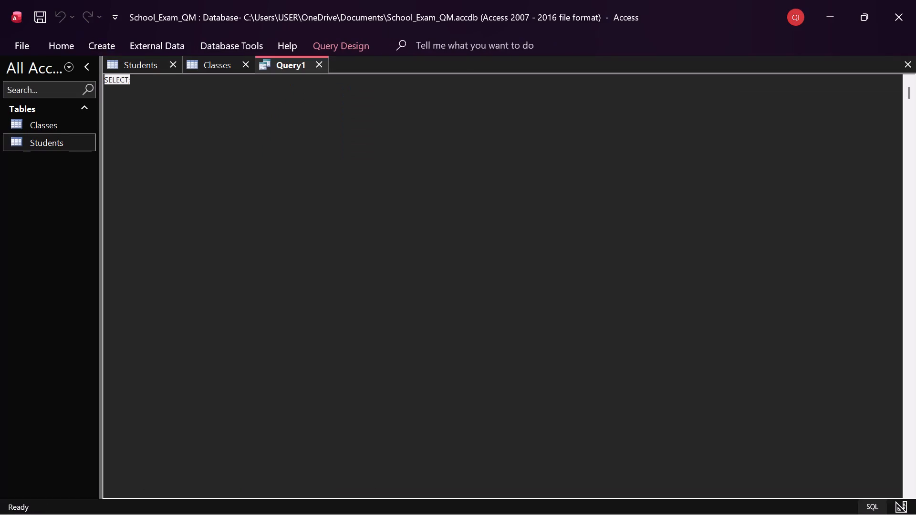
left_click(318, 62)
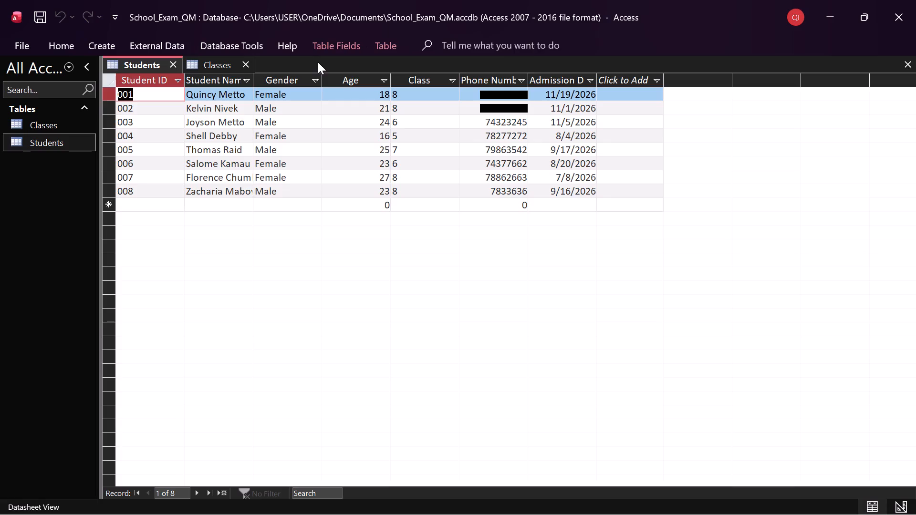
Start a new query in Design view and add the Students table to it.
left_click(107, 35)
left_click(237, 83)
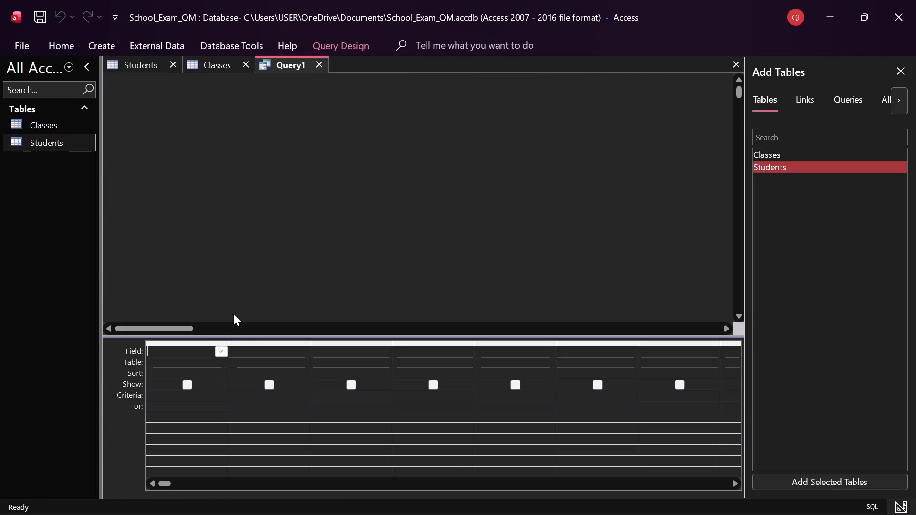
left_click(221, 349)
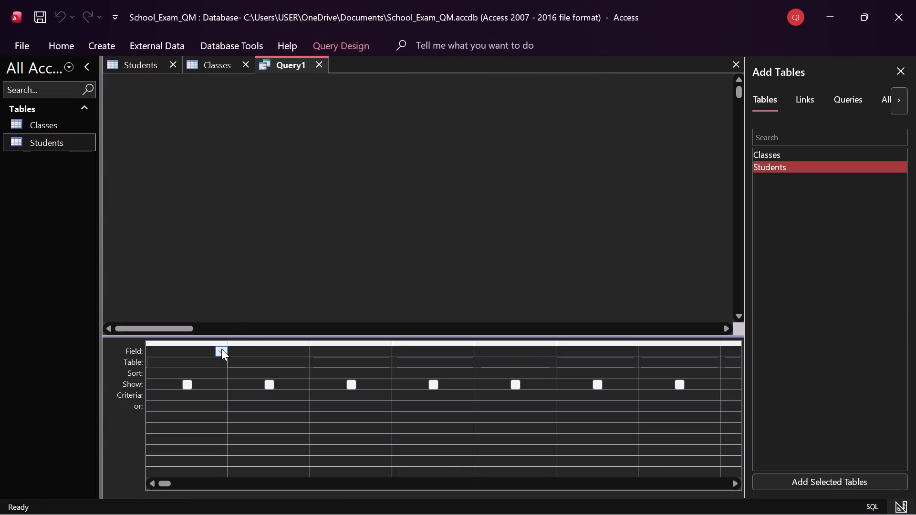
left_click(221, 349)
left_click(221, 349)
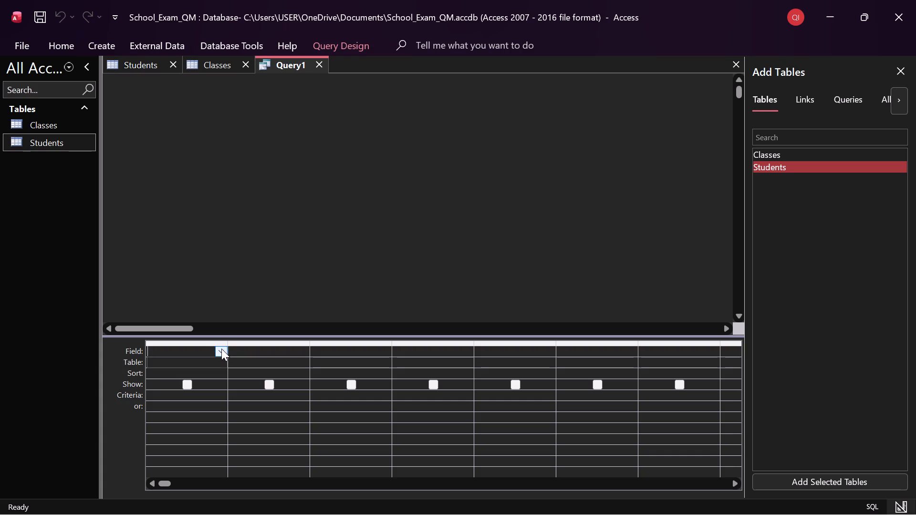
left_click(221, 349)
double_click(796, 168)
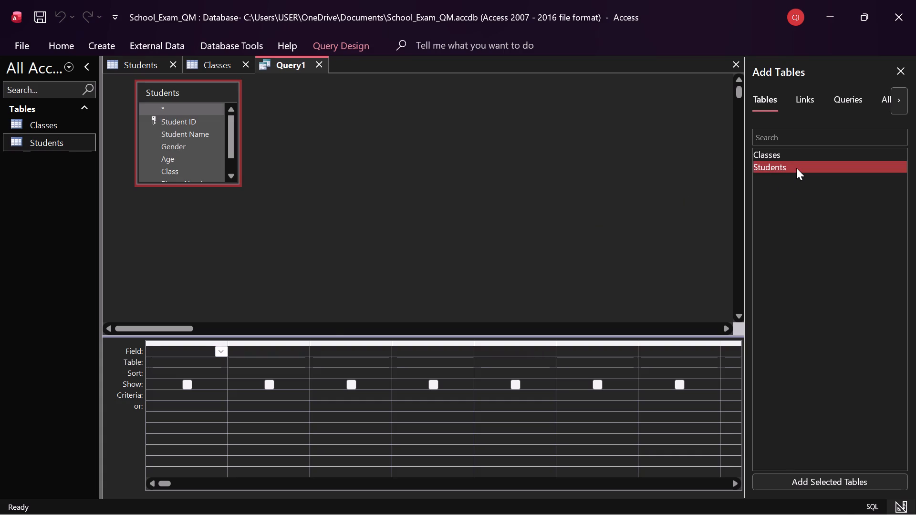
Add the Student ID, Student Name and Gender fields from Students to the query's design grid.
left_click(188, 120)
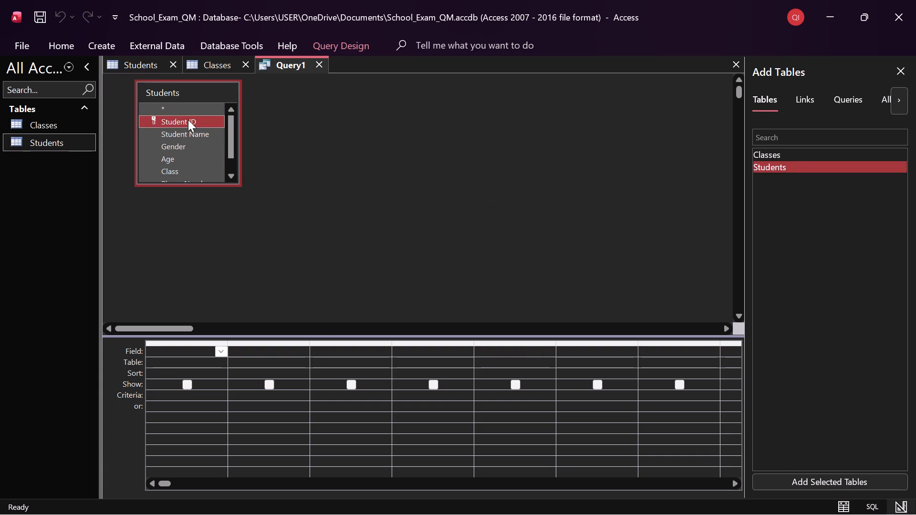
double_click(188, 120)
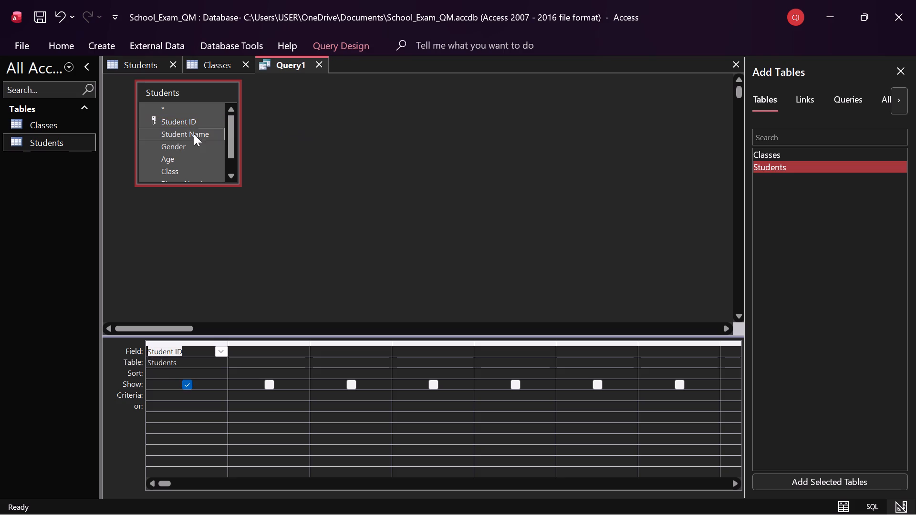
double_click(187, 135)
double_click(188, 147)
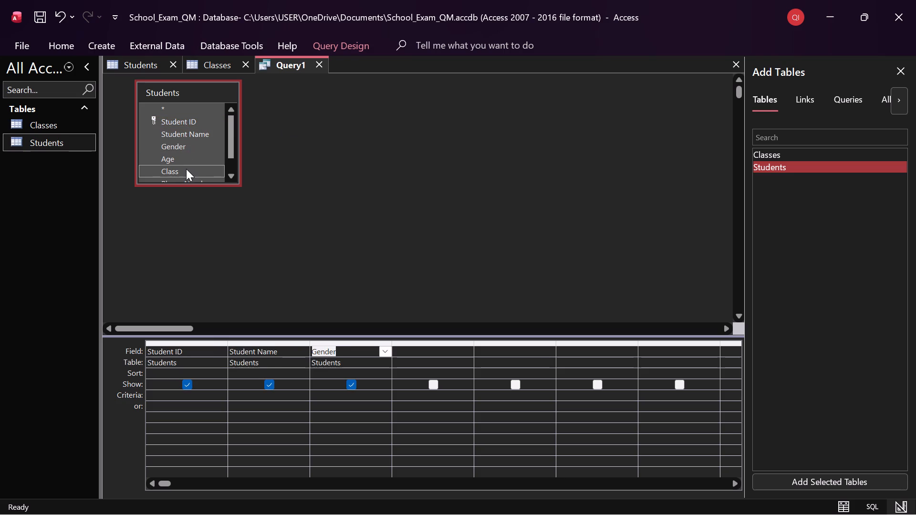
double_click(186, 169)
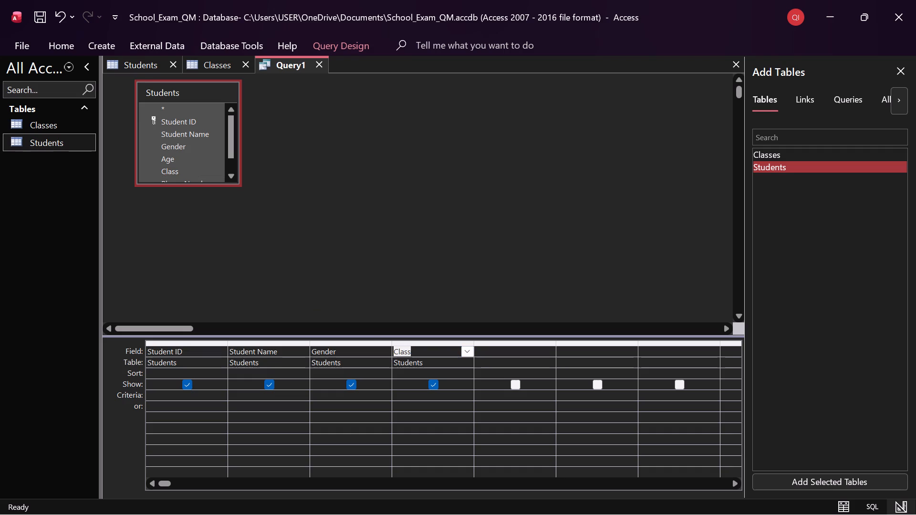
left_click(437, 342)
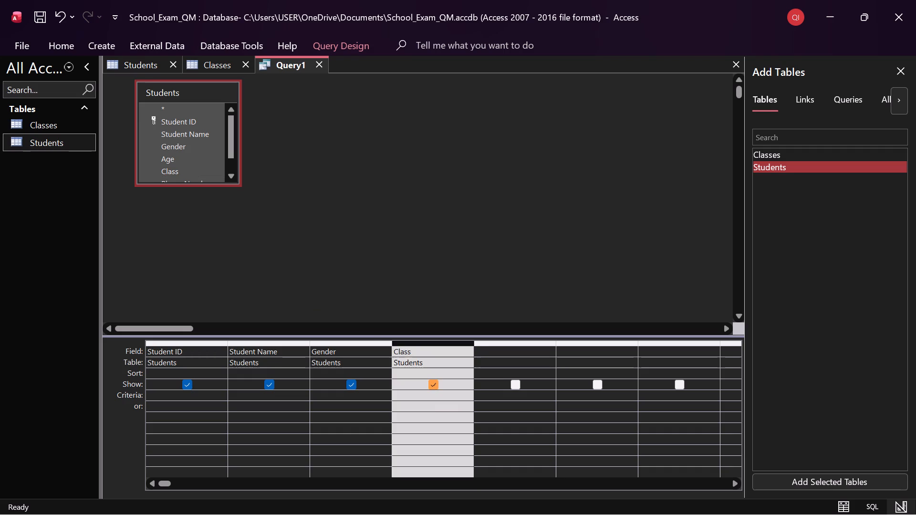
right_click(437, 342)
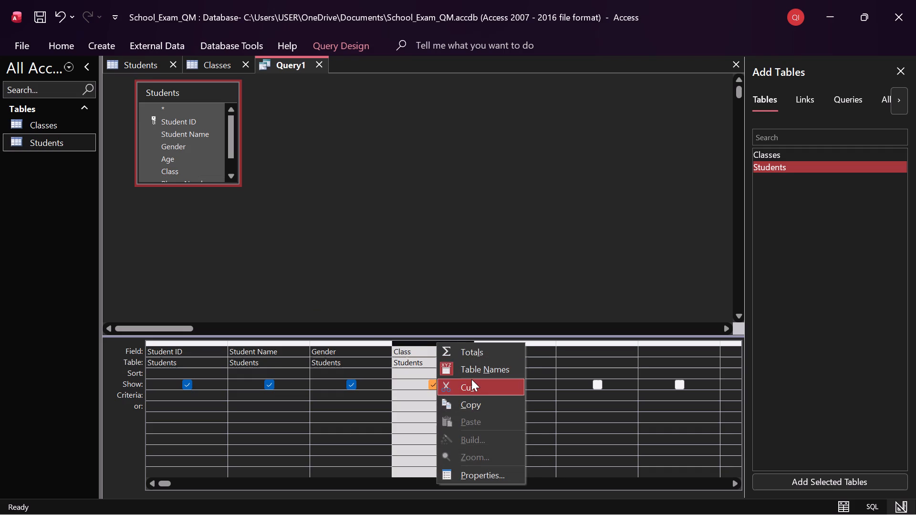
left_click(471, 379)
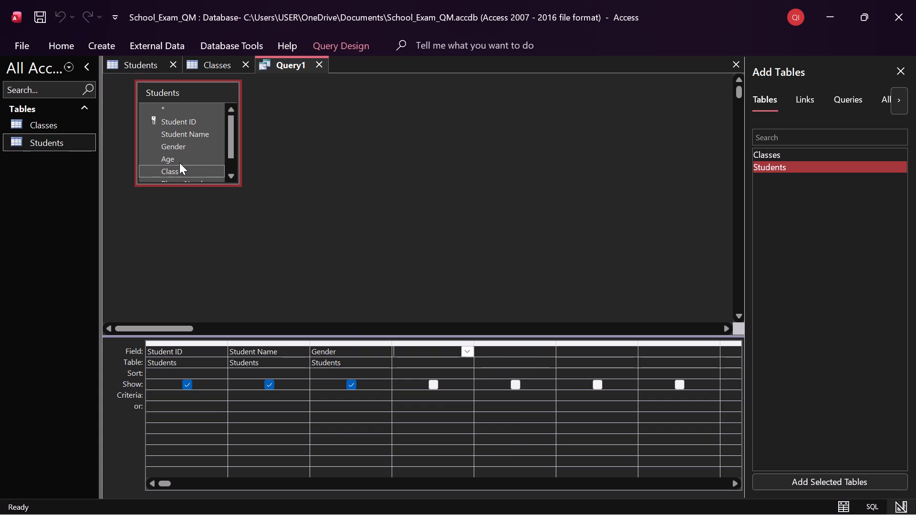
Add the Age and Class fields from Students to the query's design grid, after Gender.
left_click(179, 163)
left_click(179, 163)
double_click(179, 163)
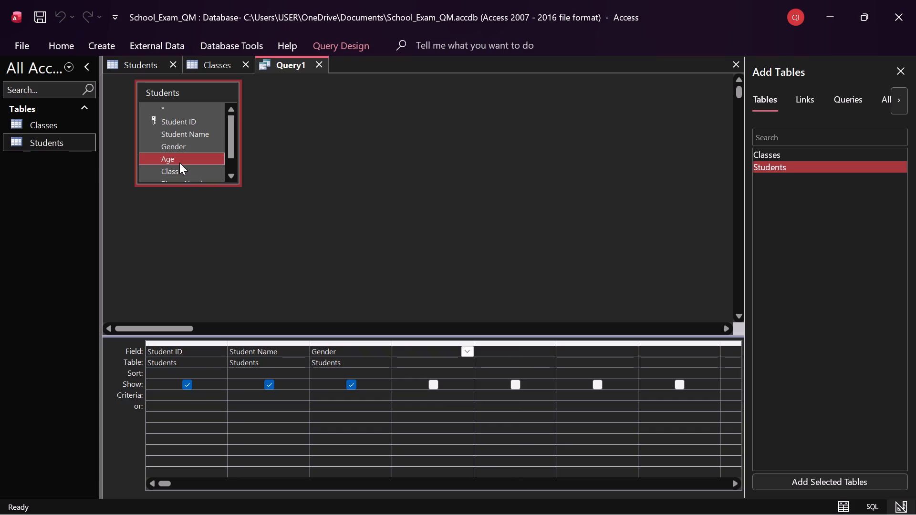
double_click(181, 173)
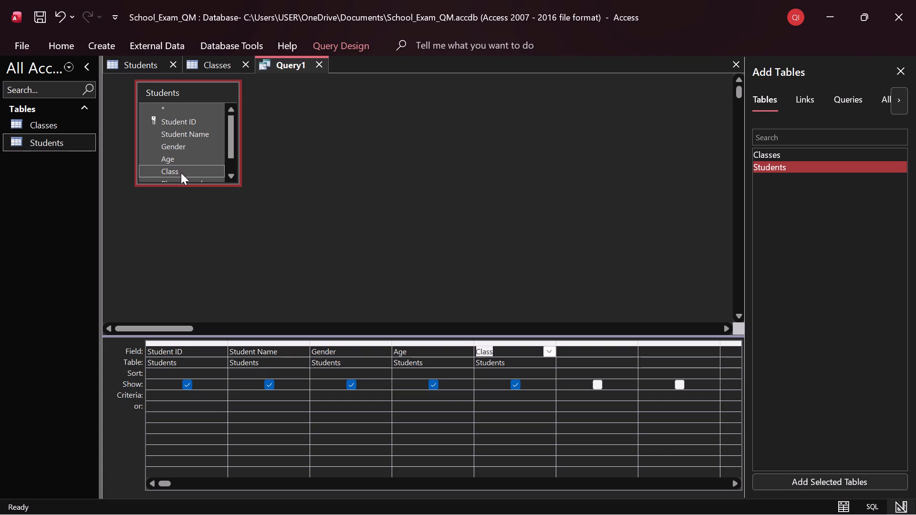
Save the new query under the name Students_by_class.
left_click(433, 217)
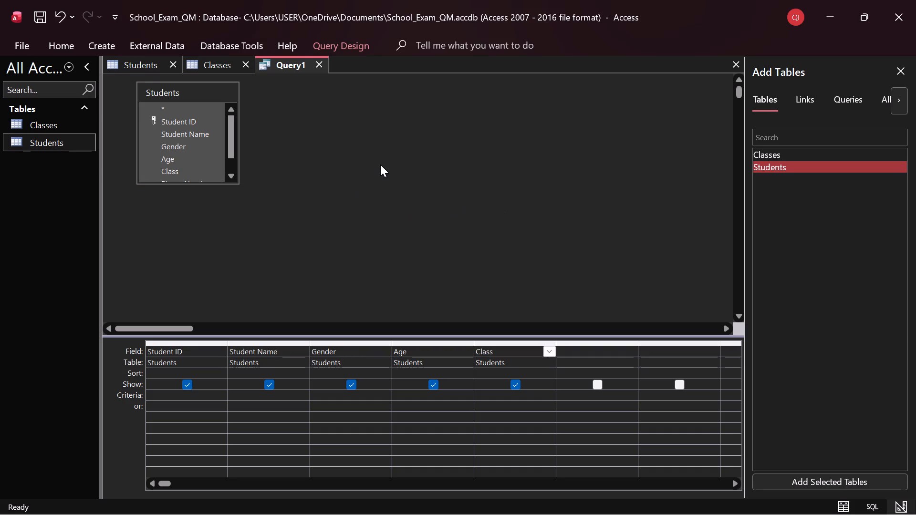
left_click(37, 19)
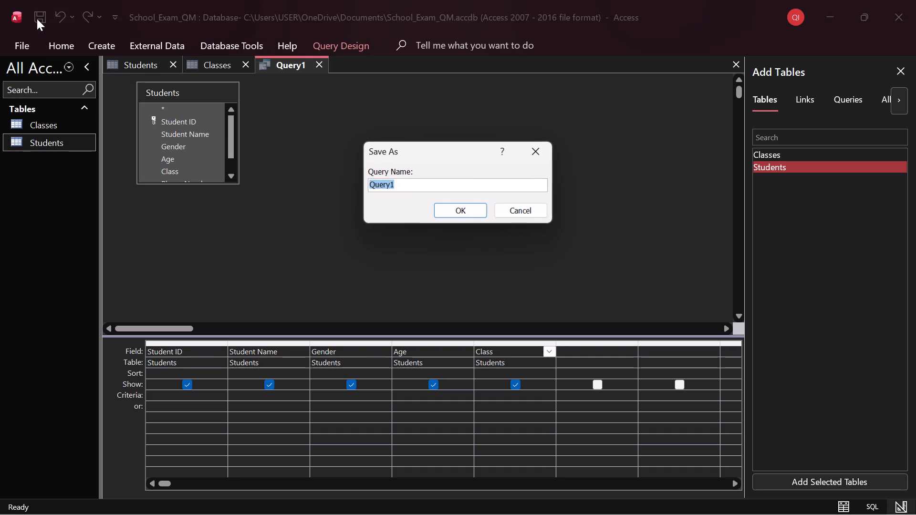
key("BackSpace")
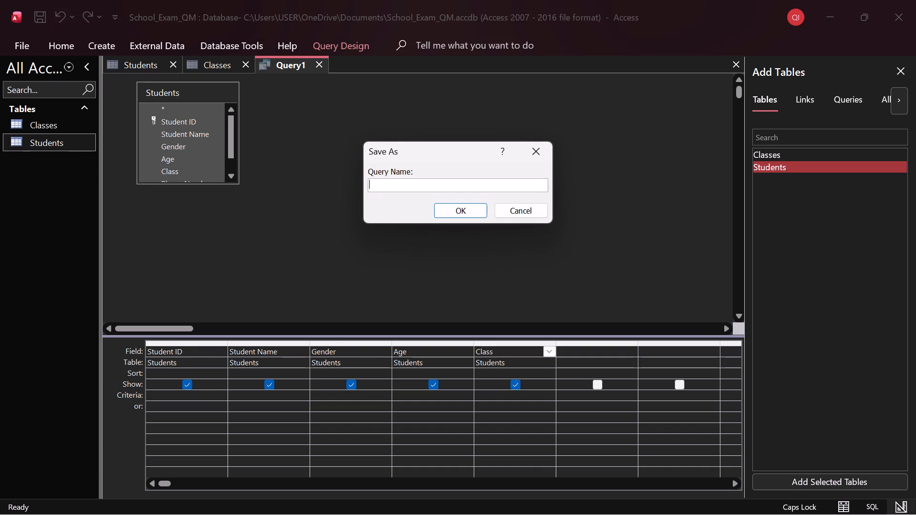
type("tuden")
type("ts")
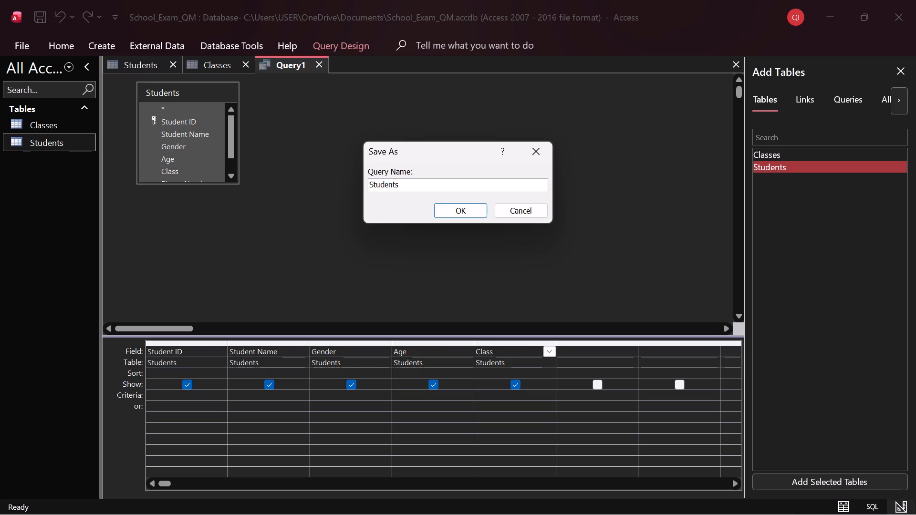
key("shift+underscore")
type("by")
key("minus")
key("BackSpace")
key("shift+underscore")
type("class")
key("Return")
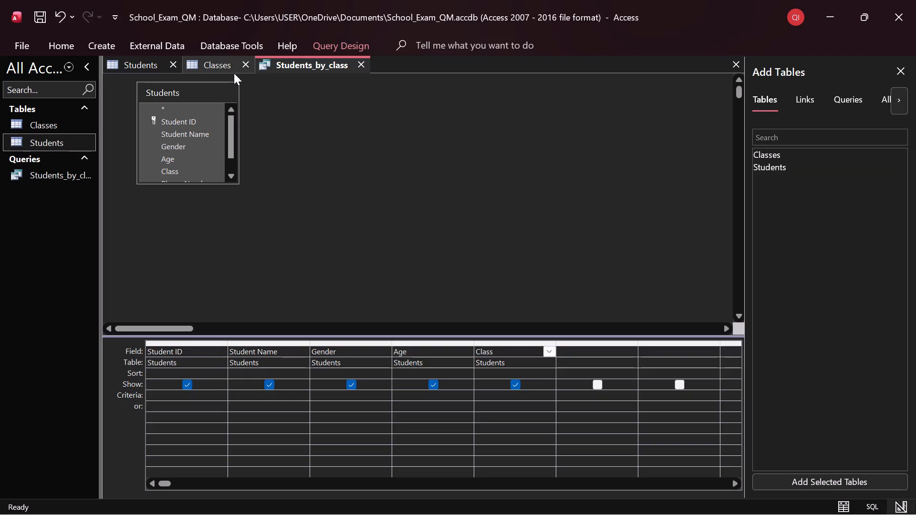
Close the Classes table, the Students_by_class query and the Students table.
left_click(244, 64)
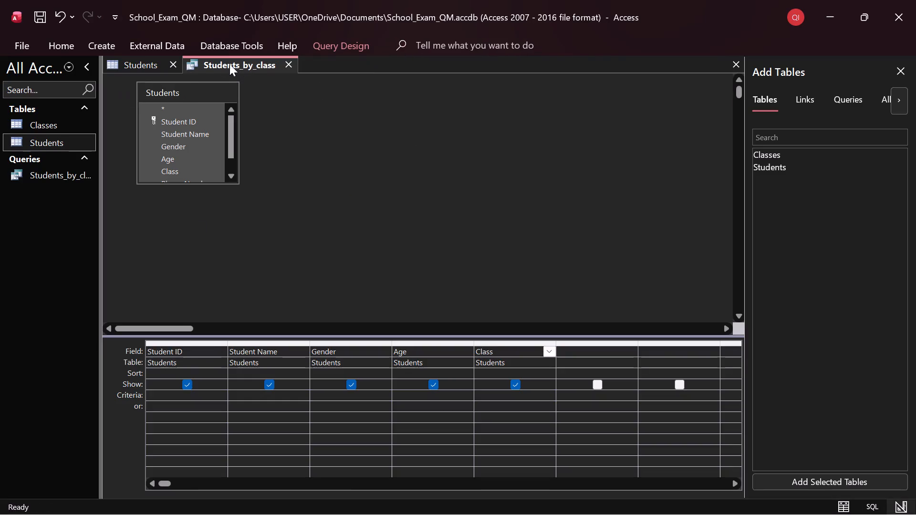
left_click(288, 62)
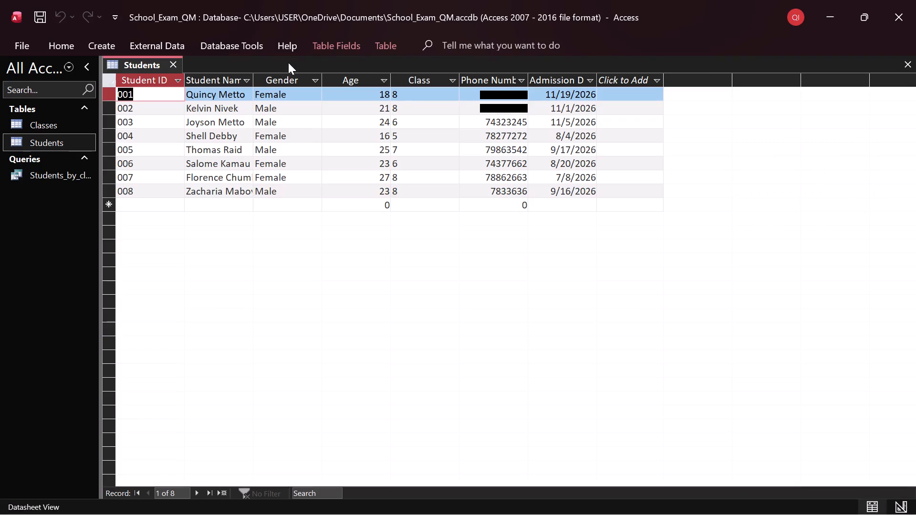
left_click(171, 63)
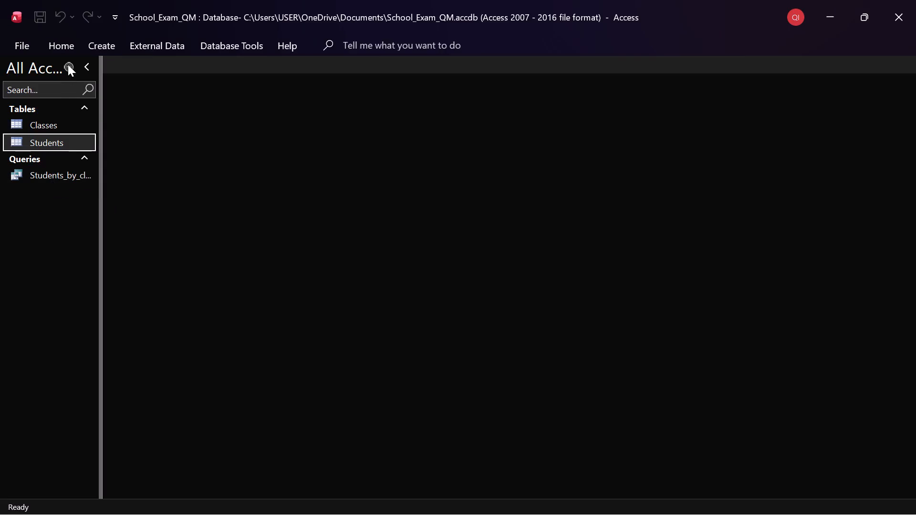
Reopen the Students table in Datasheet view.
left_click(63, 46)
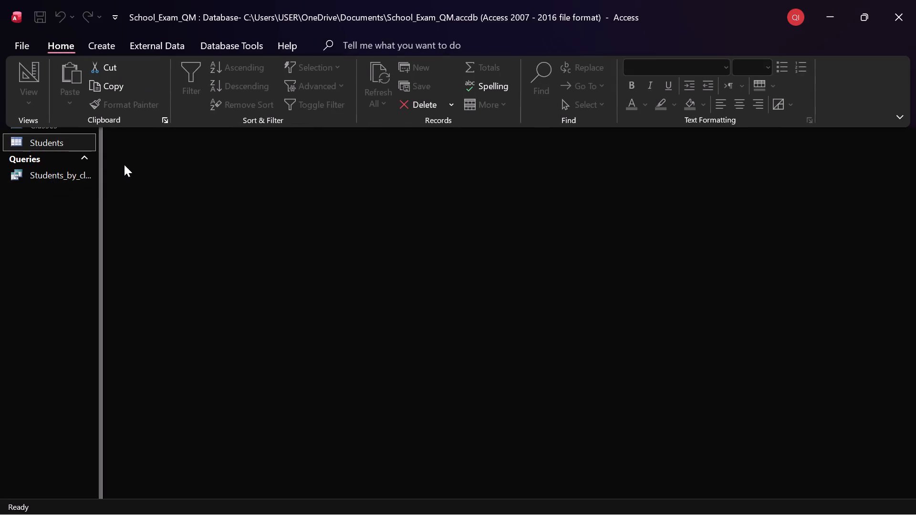
left_click_drag(124, 165, 63, 143)
double_click(63, 143)
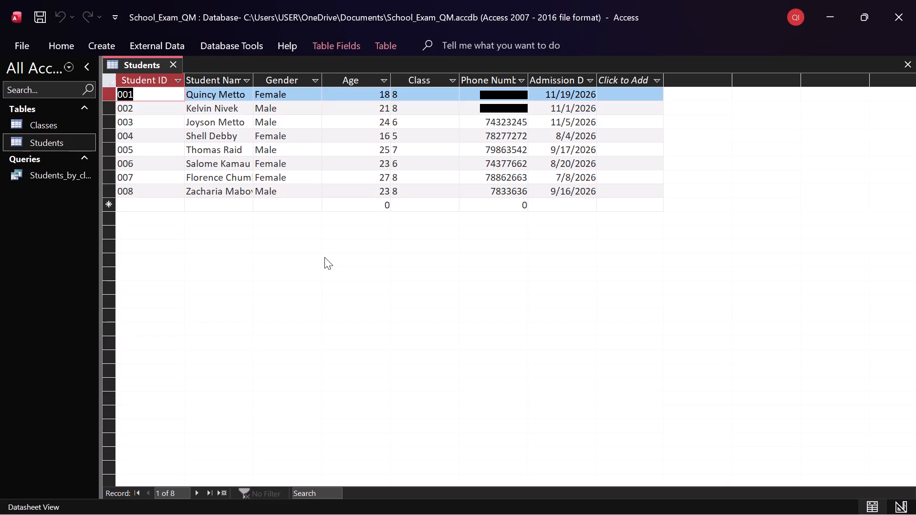
left_click(56, 279)
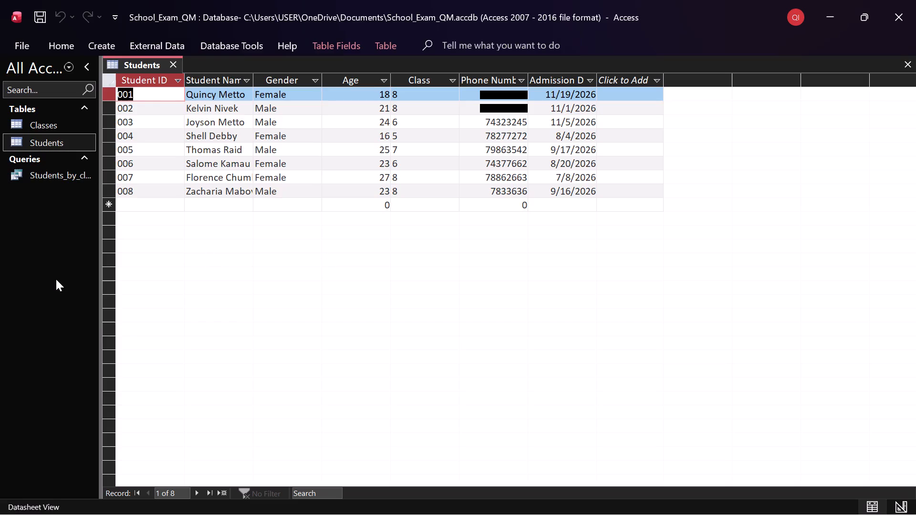
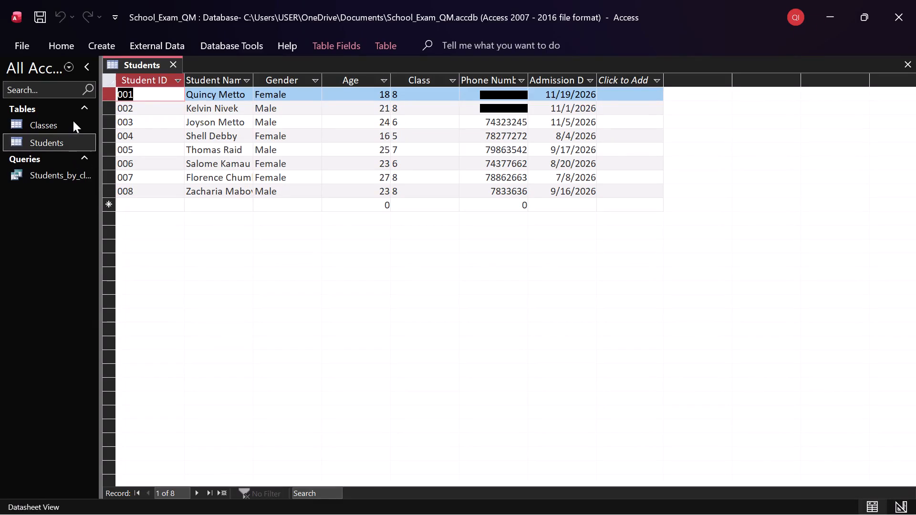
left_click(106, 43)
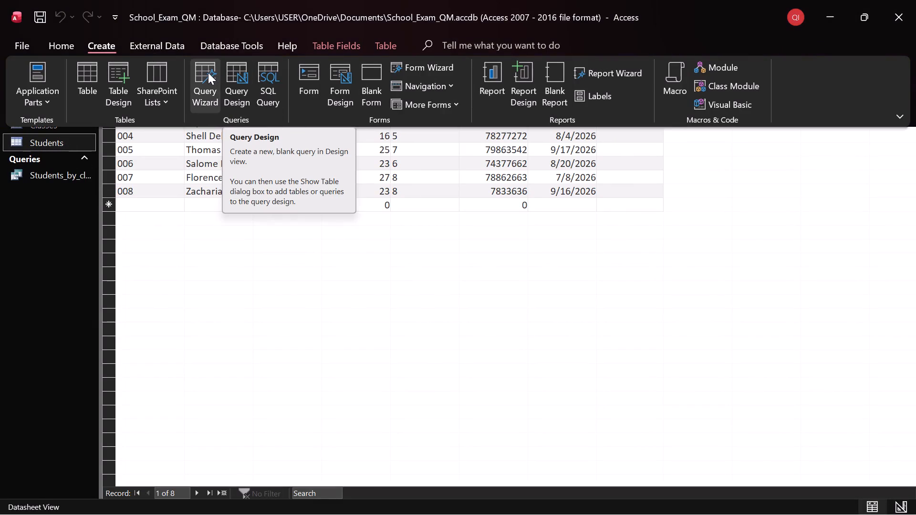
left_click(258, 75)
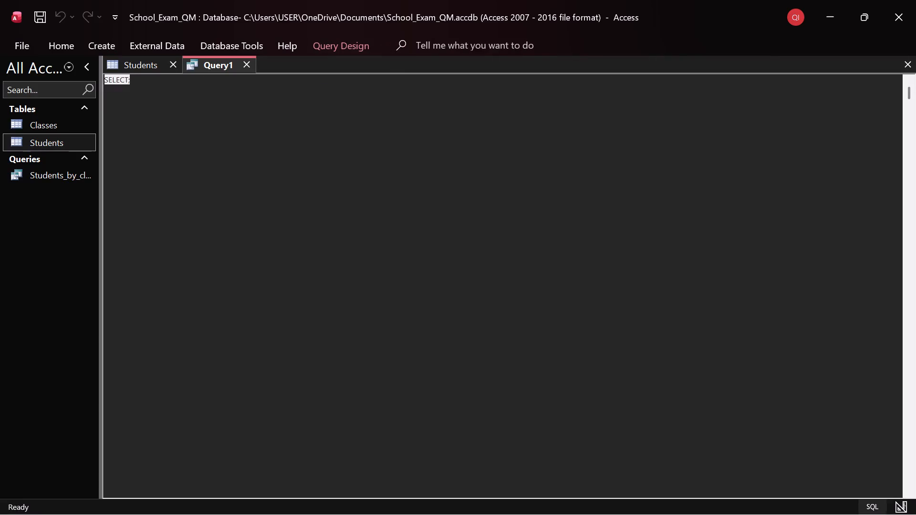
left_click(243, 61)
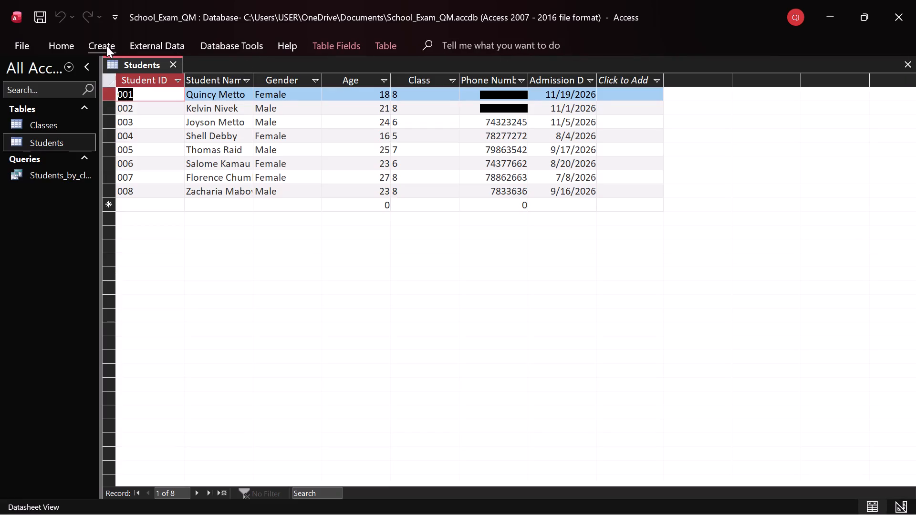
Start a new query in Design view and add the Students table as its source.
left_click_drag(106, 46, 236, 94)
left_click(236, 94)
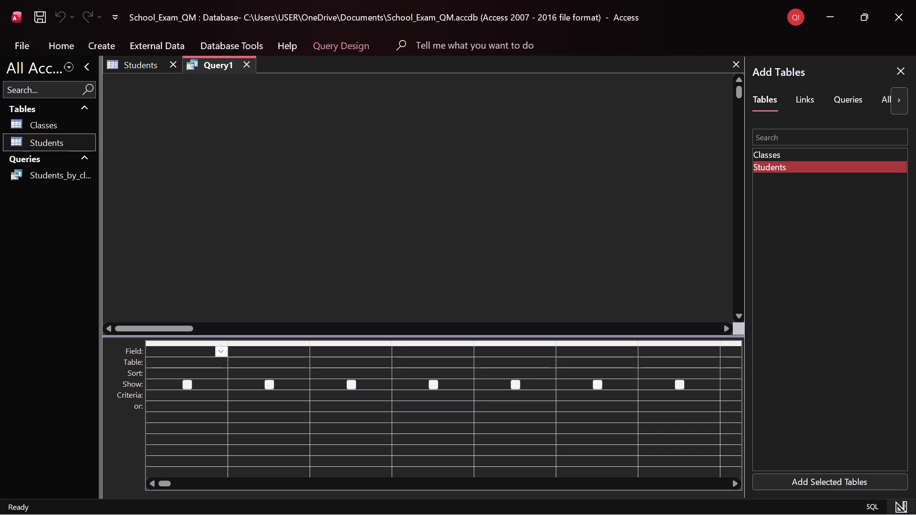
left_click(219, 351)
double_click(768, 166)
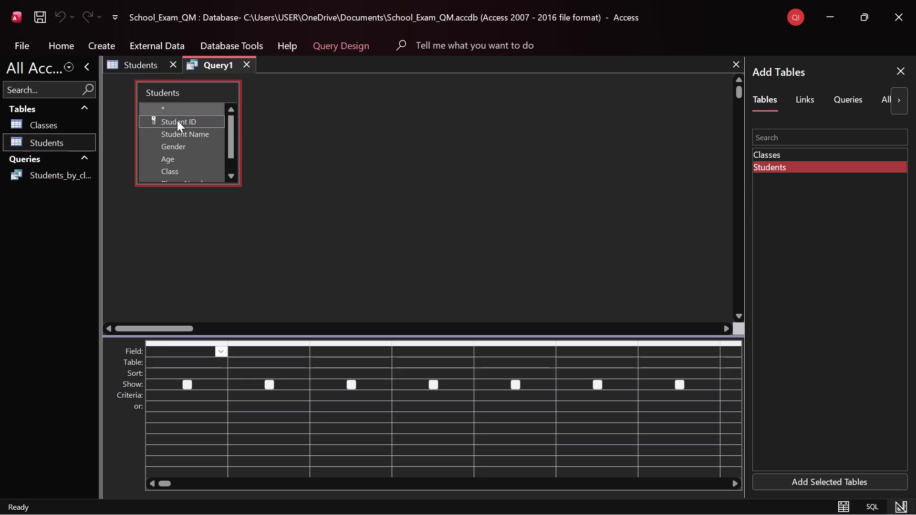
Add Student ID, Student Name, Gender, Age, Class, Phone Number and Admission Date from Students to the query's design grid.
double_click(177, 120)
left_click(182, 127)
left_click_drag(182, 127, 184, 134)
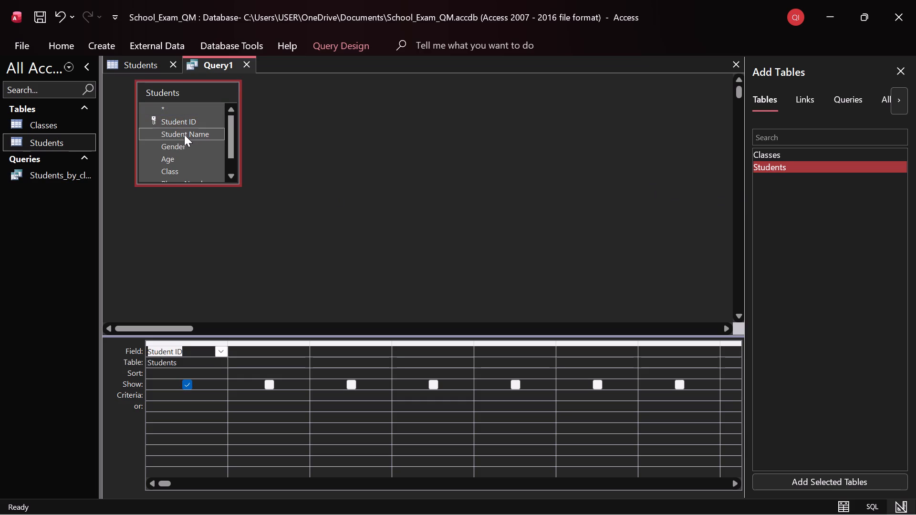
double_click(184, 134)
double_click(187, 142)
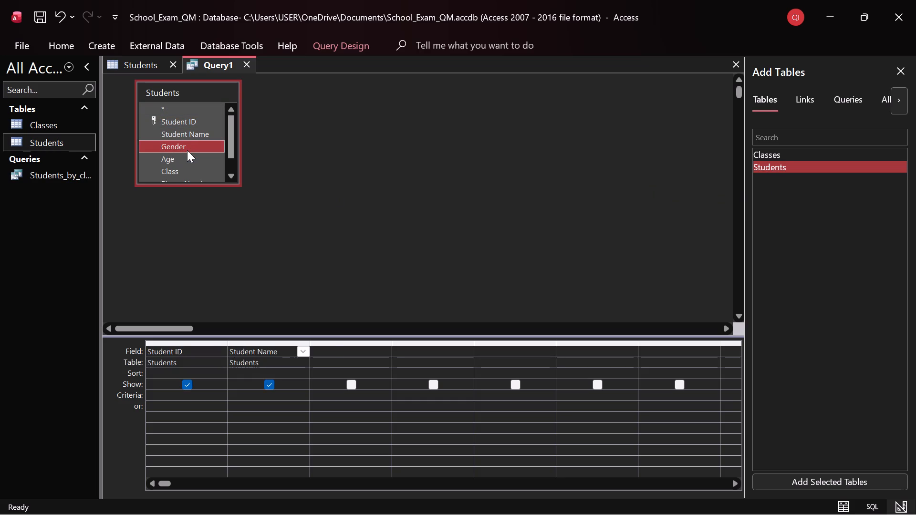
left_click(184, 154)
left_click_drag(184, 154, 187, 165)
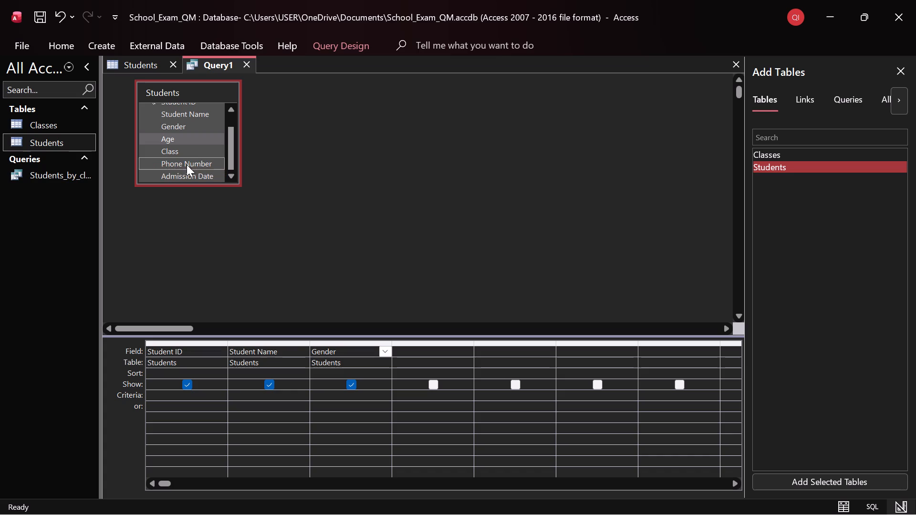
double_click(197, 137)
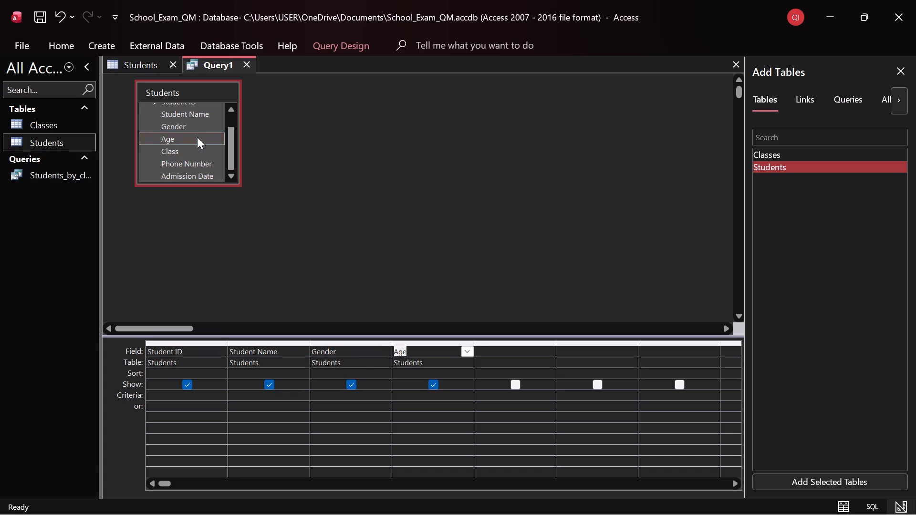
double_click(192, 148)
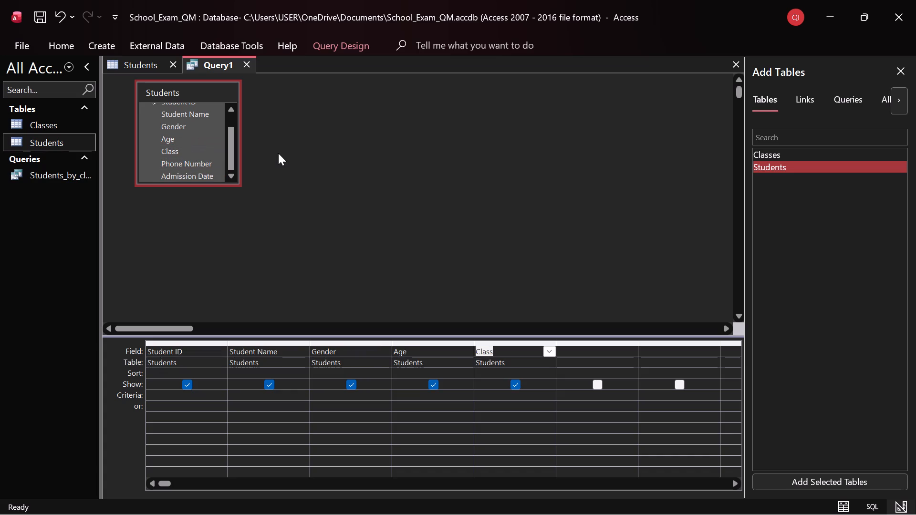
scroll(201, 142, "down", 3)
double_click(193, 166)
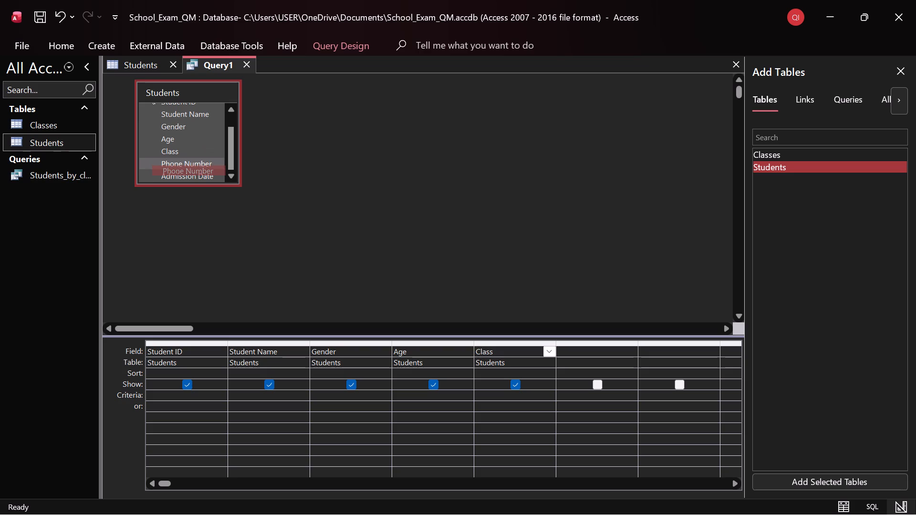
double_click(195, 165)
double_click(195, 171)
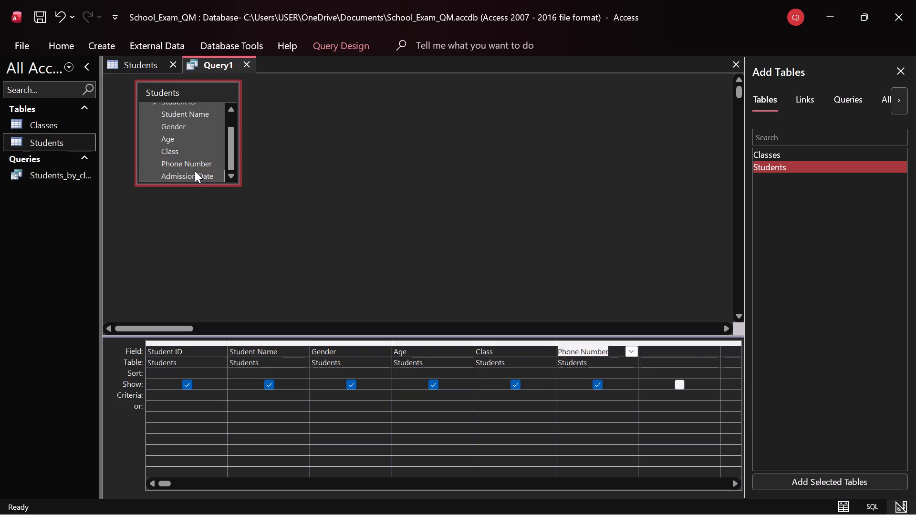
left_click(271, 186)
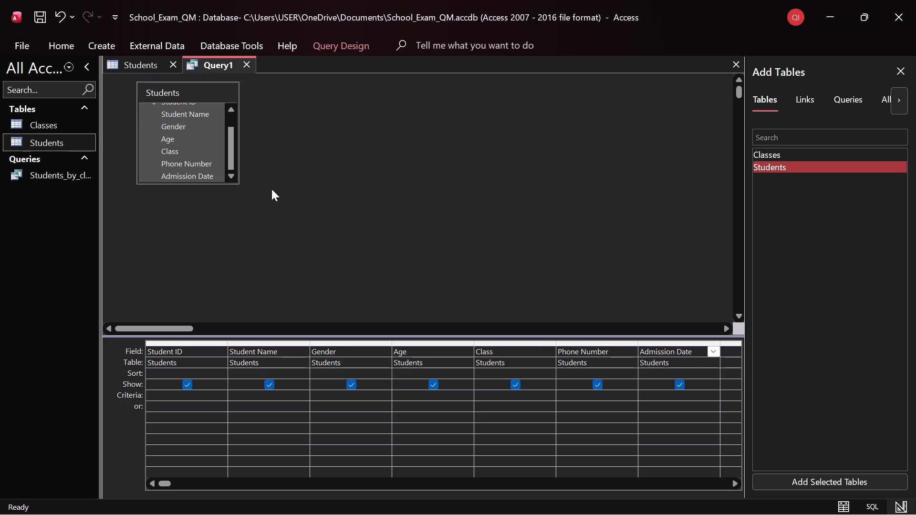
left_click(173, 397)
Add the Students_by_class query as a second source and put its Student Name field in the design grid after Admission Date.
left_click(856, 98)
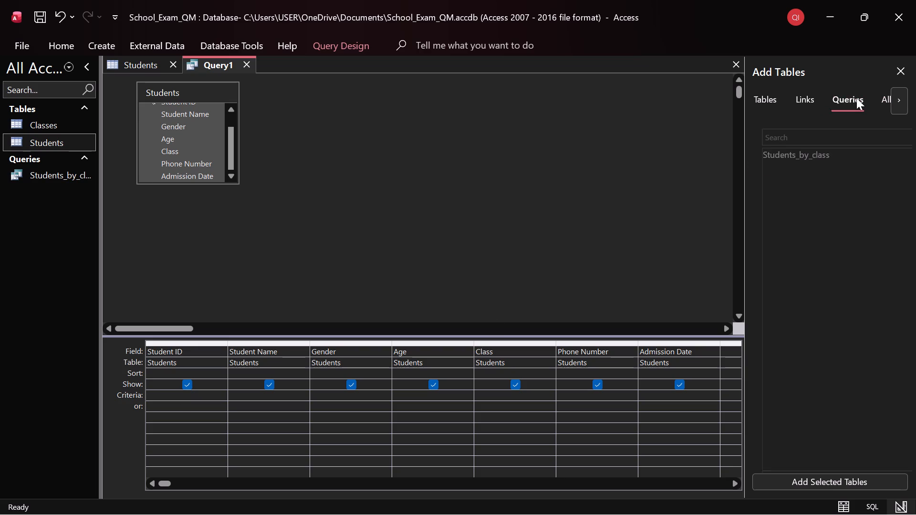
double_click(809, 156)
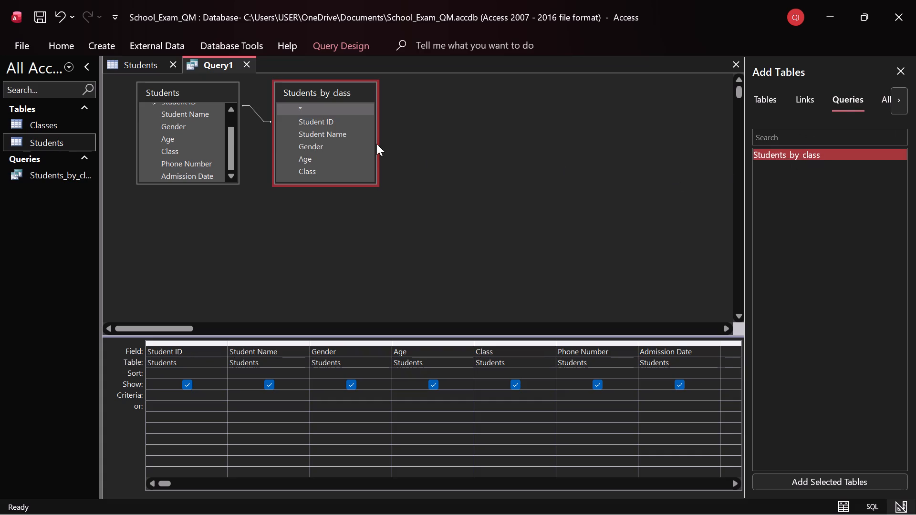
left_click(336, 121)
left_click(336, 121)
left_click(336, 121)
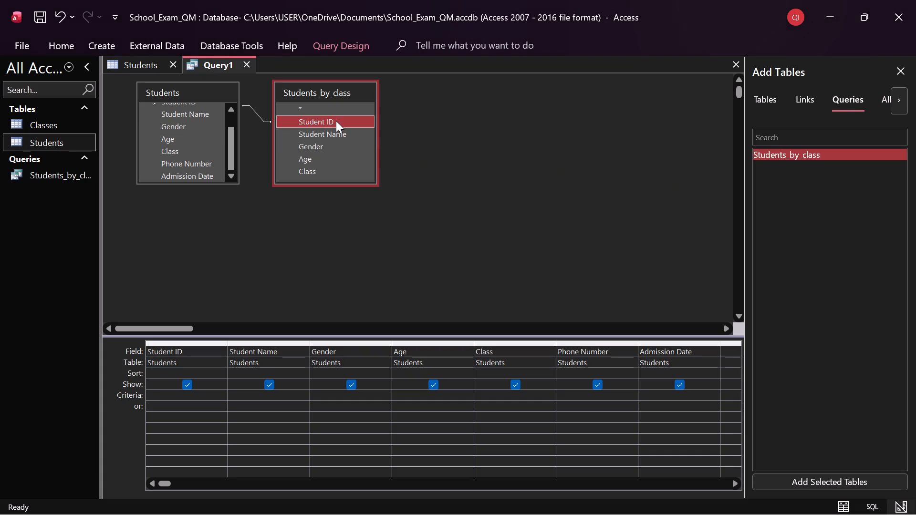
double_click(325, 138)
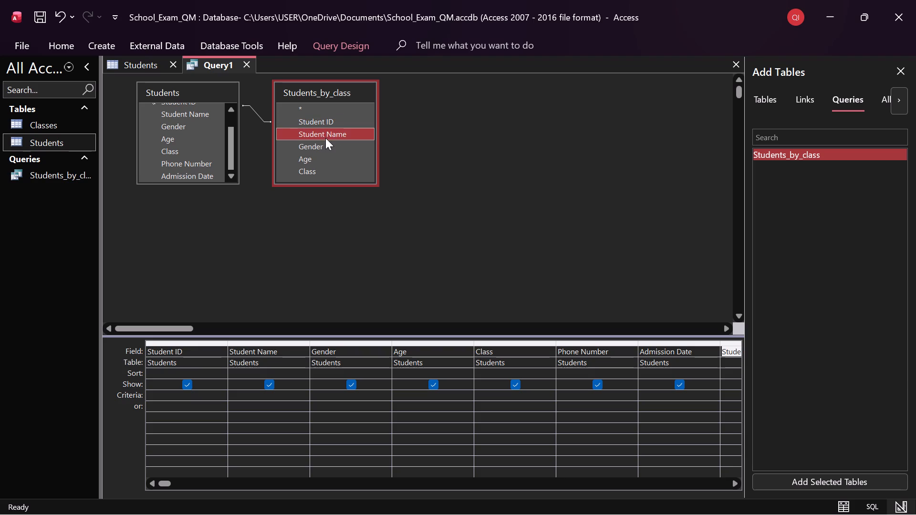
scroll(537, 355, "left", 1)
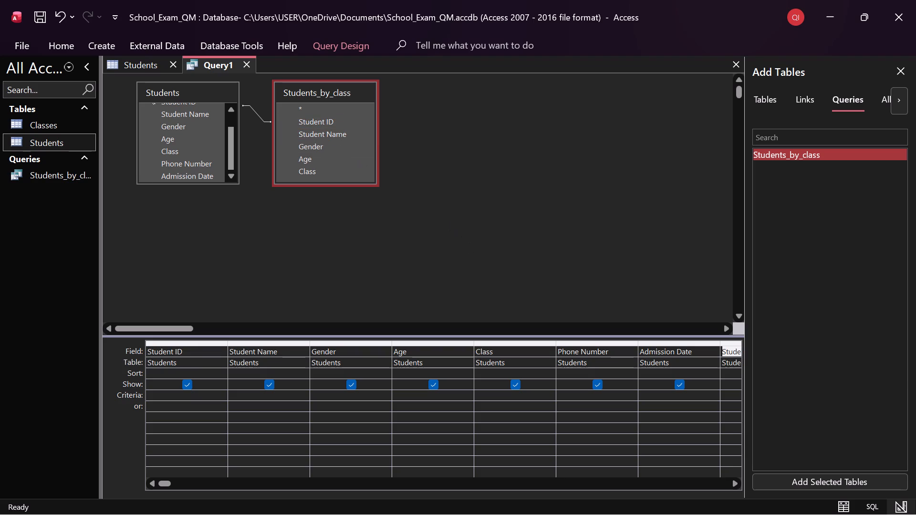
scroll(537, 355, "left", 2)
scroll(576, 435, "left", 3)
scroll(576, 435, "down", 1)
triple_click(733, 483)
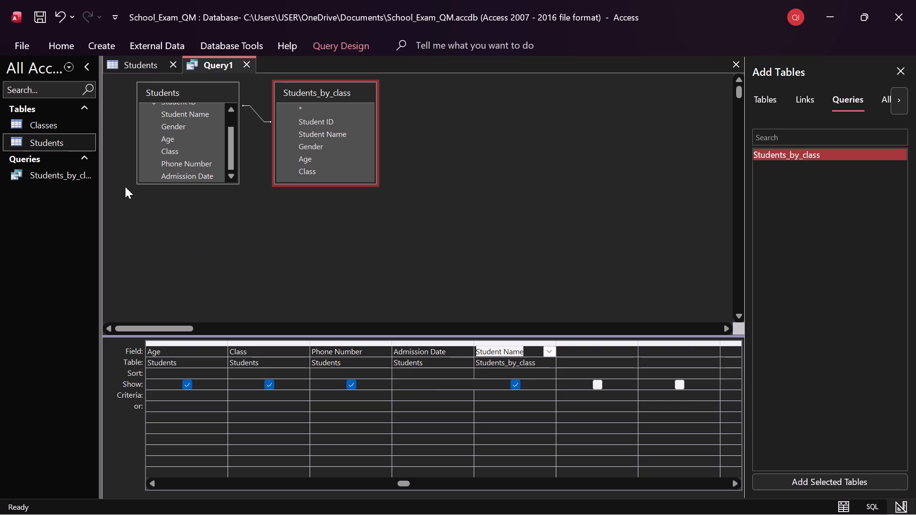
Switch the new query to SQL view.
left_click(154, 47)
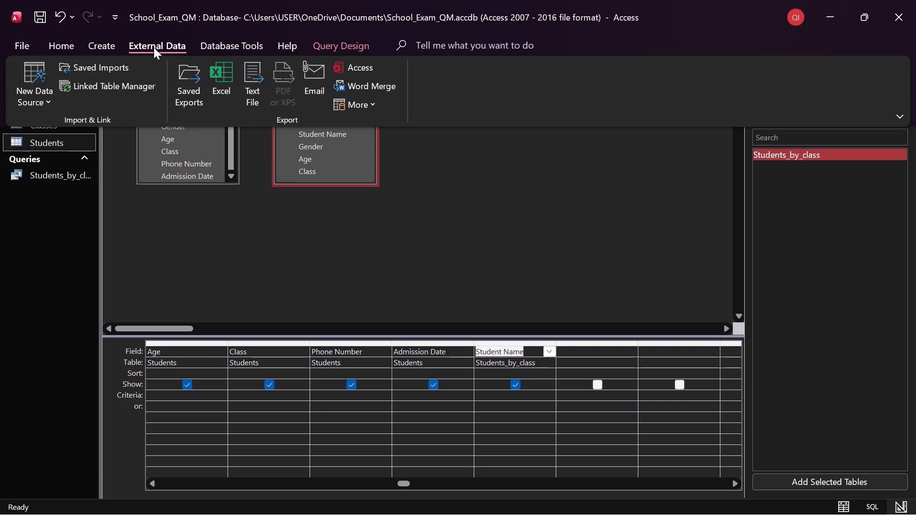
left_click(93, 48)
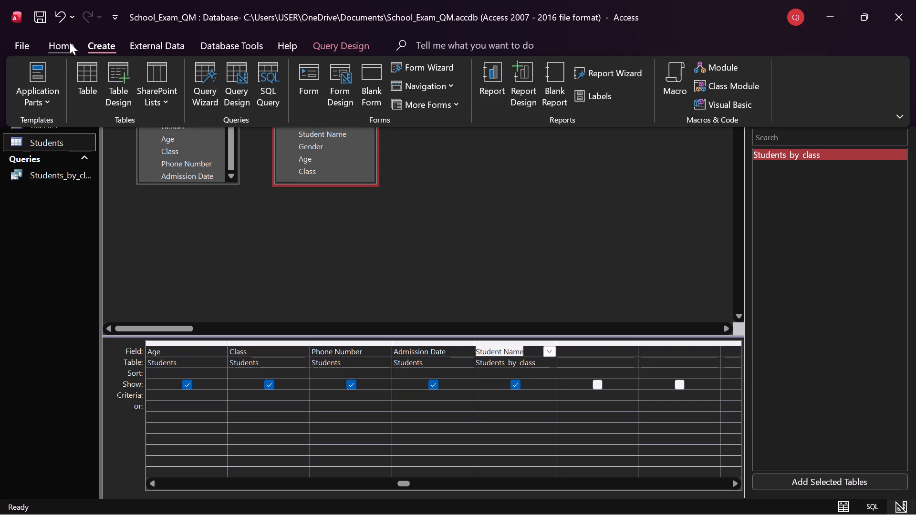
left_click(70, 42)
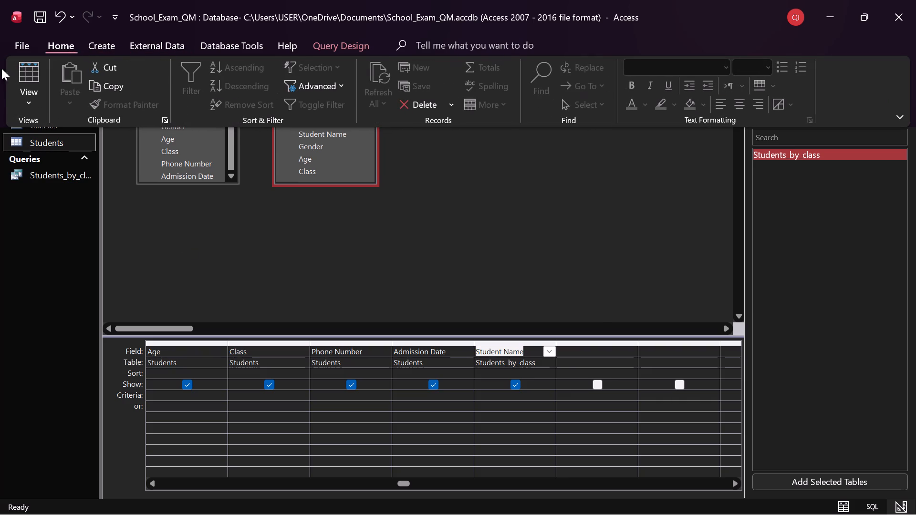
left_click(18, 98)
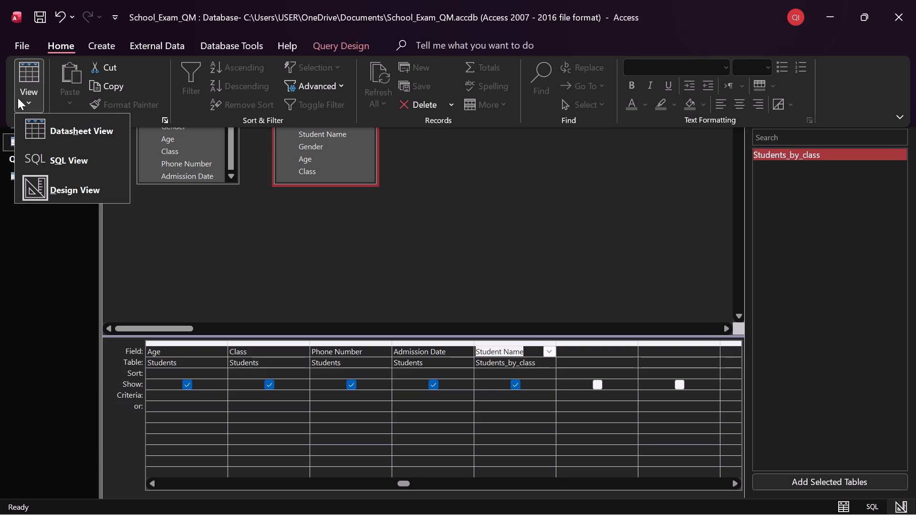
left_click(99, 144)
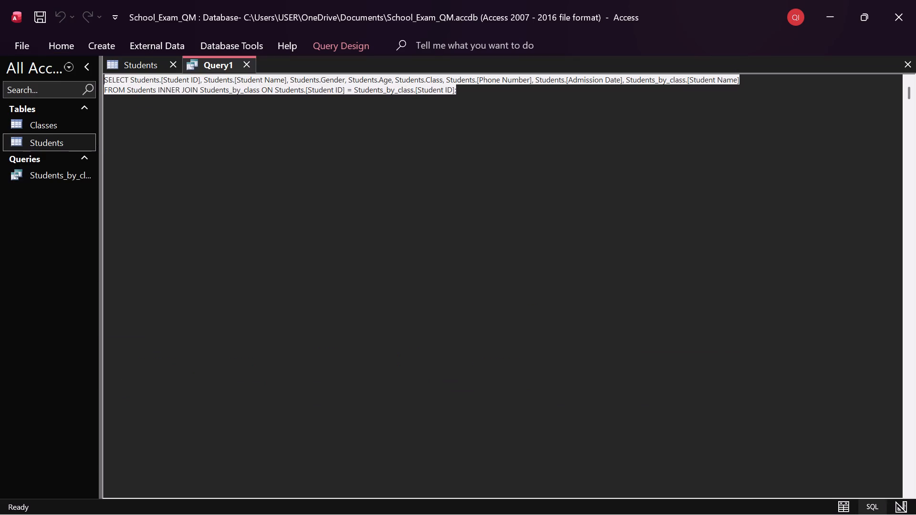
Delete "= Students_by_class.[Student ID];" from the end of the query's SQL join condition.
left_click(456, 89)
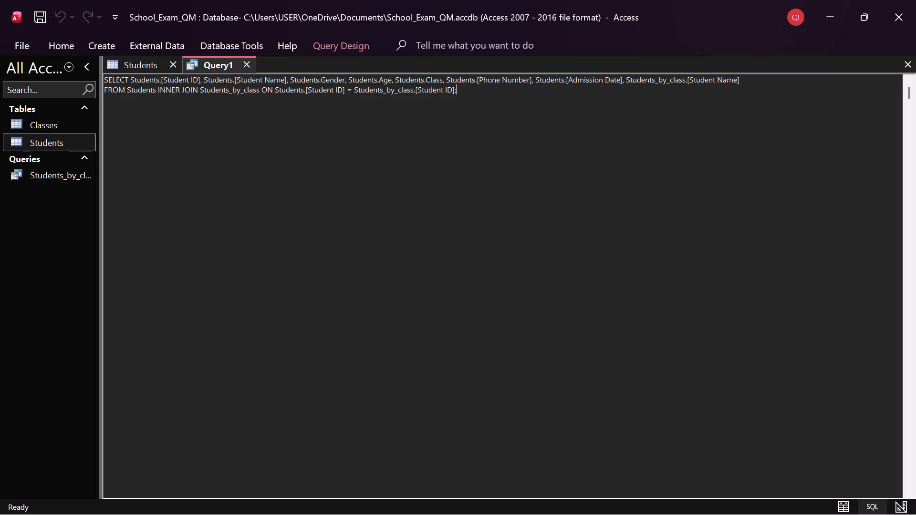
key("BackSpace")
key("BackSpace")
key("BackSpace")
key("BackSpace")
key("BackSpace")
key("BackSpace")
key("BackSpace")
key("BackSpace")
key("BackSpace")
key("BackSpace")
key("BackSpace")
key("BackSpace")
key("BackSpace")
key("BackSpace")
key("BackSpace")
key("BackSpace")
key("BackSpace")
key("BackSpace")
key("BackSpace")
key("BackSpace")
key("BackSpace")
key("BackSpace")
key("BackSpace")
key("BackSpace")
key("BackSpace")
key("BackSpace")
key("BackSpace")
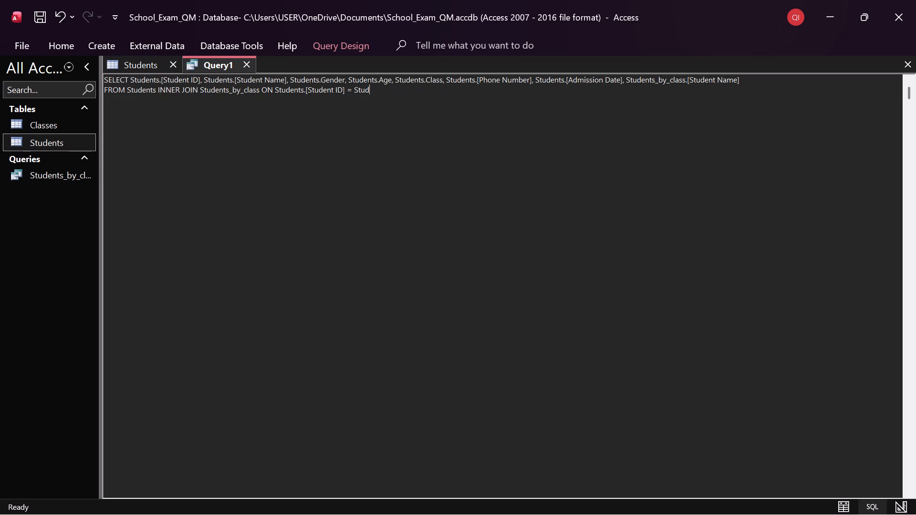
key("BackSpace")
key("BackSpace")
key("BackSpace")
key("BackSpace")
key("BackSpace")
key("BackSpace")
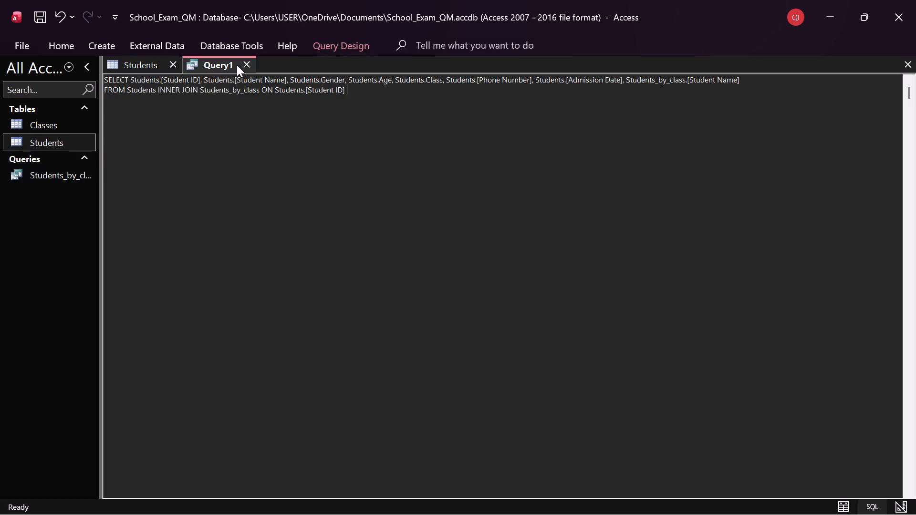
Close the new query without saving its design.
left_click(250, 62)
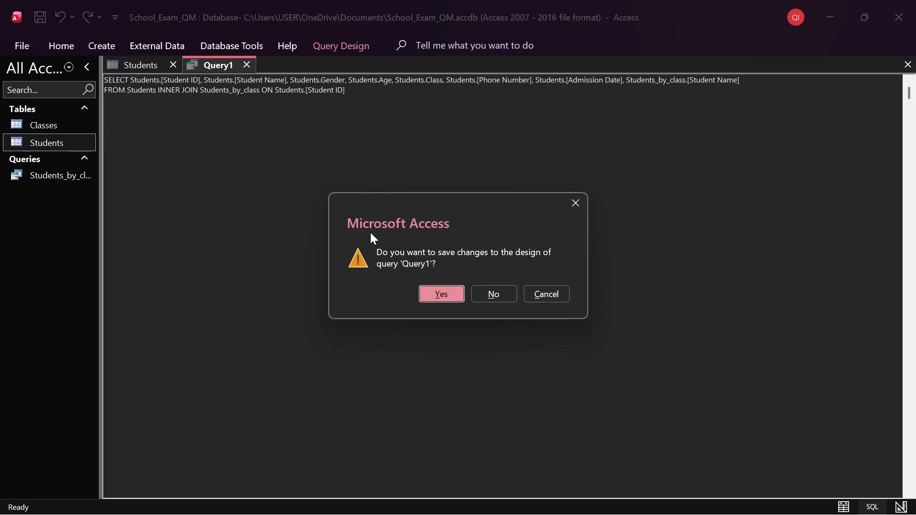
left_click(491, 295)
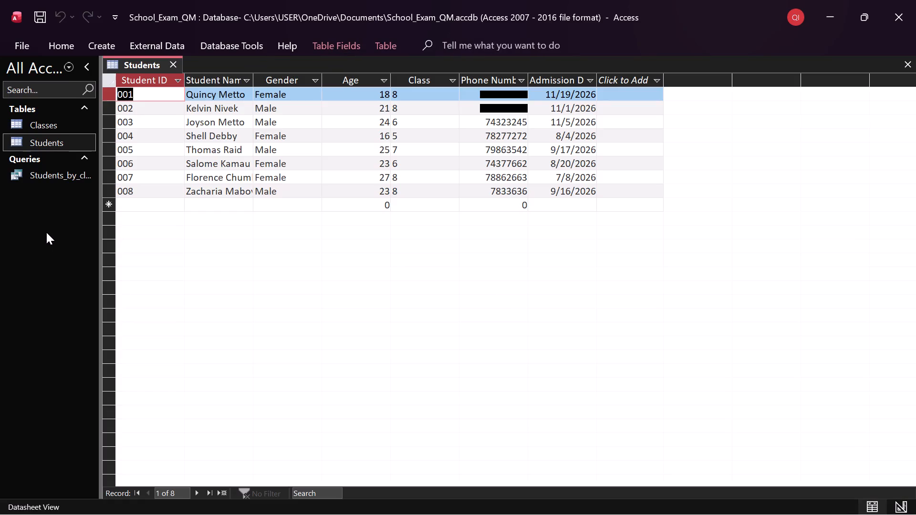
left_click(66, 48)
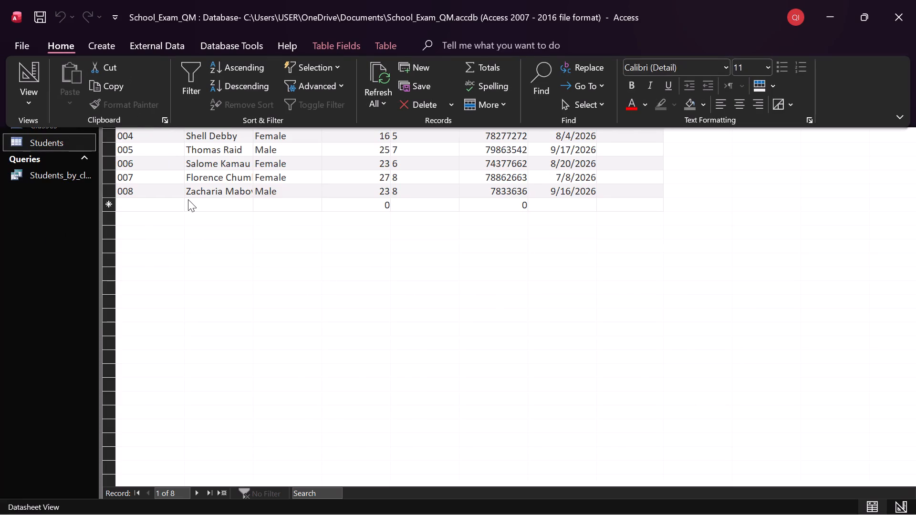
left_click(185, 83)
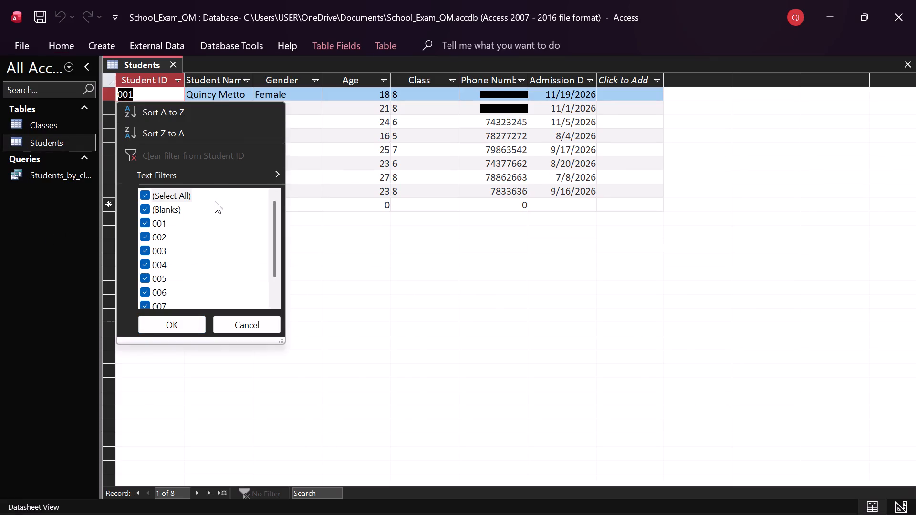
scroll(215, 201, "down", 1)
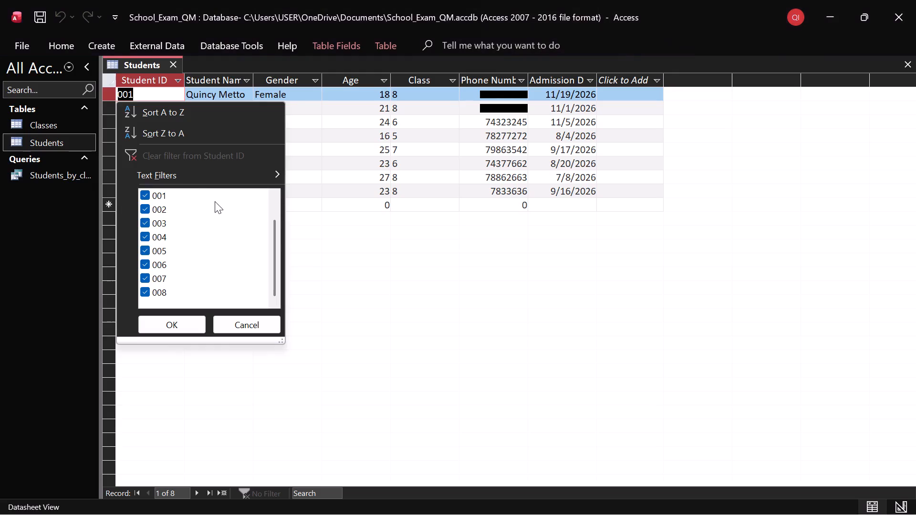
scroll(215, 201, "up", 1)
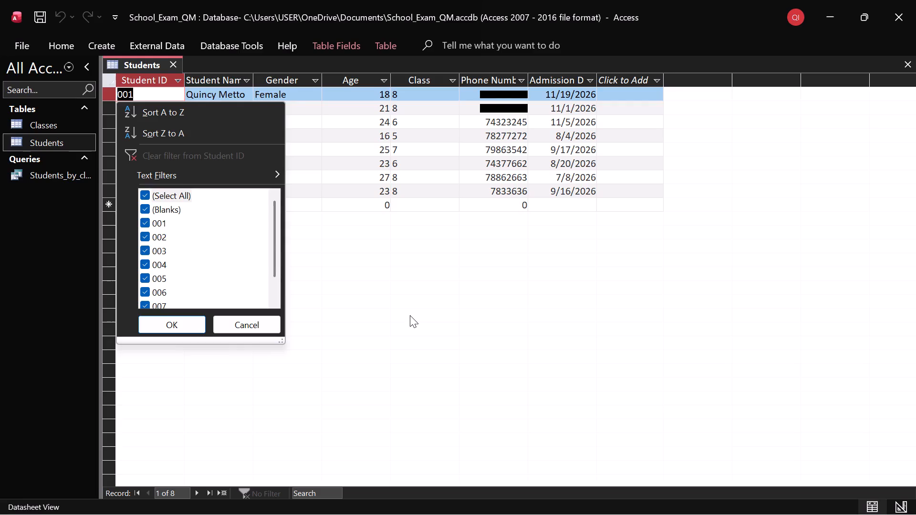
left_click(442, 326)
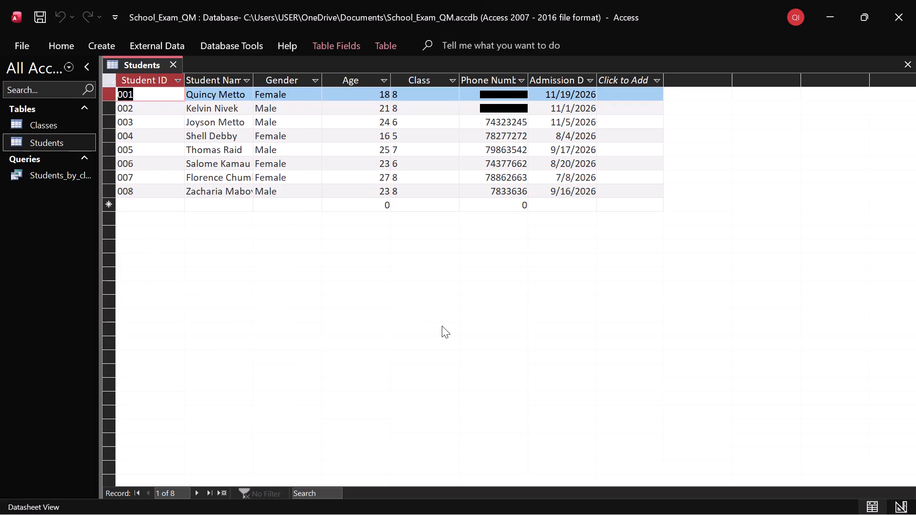
Compact and repair the School_Exam_QM database and enable its disabled content.
left_click(246, 53)
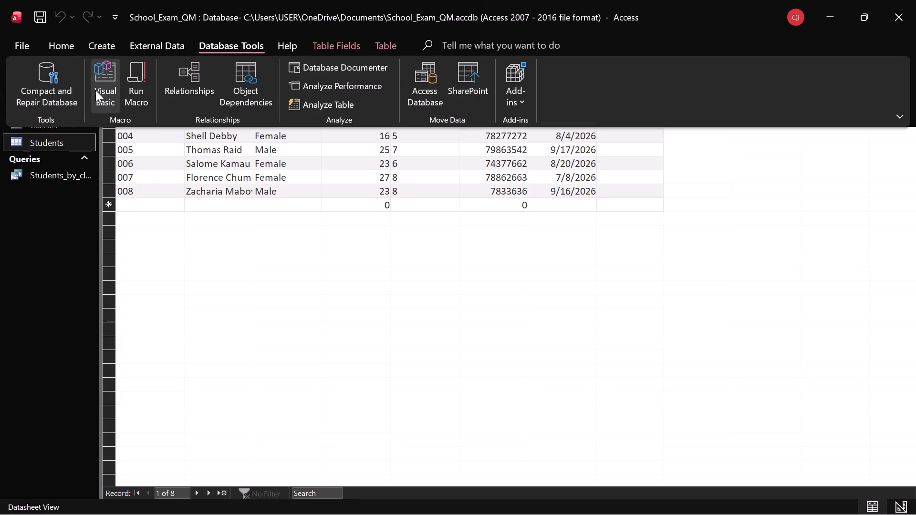
left_click(52, 90)
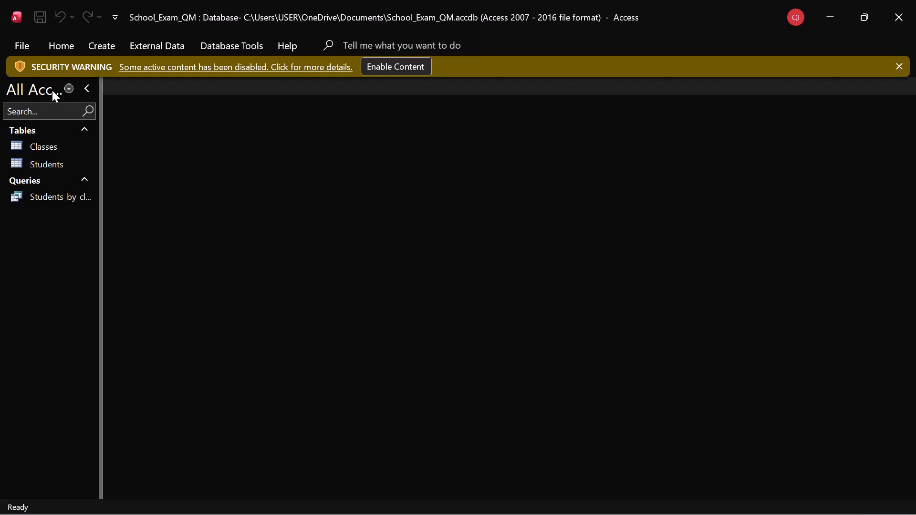
left_click(406, 66)
Open the Classes table in Datasheet view.
double_click(67, 125)
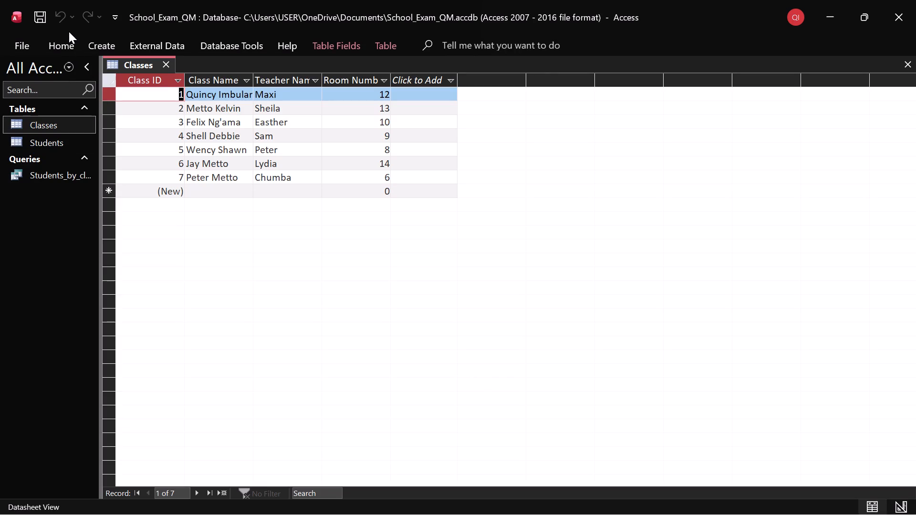
left_click(62, 38)
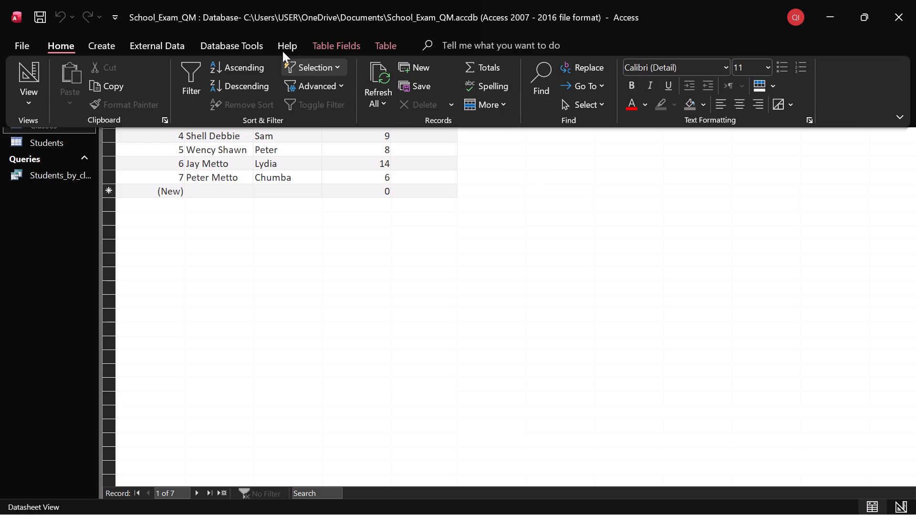
Split the Students table with the Table Analyzer, letting the wizard decide the fields, keeping the proposed Table1 and Table2 names, and creating the query.
left_click(250, 44)
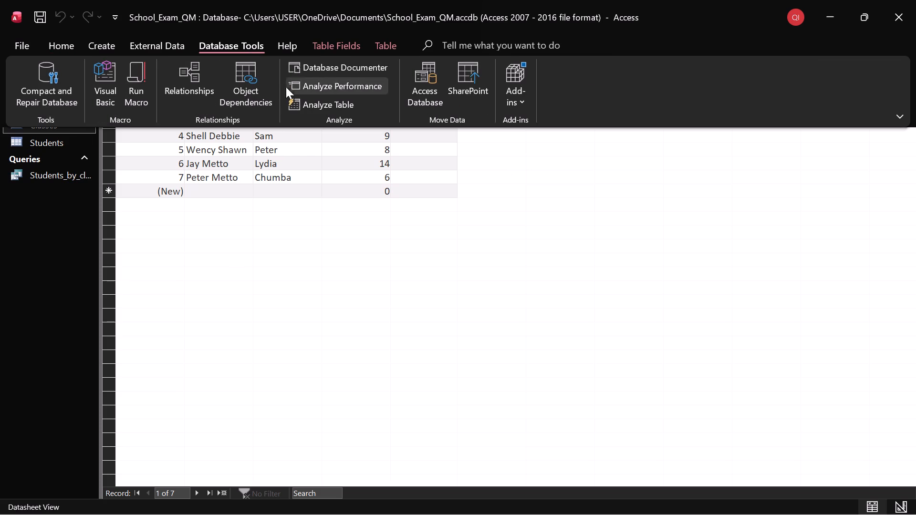
left_click(301, 98)
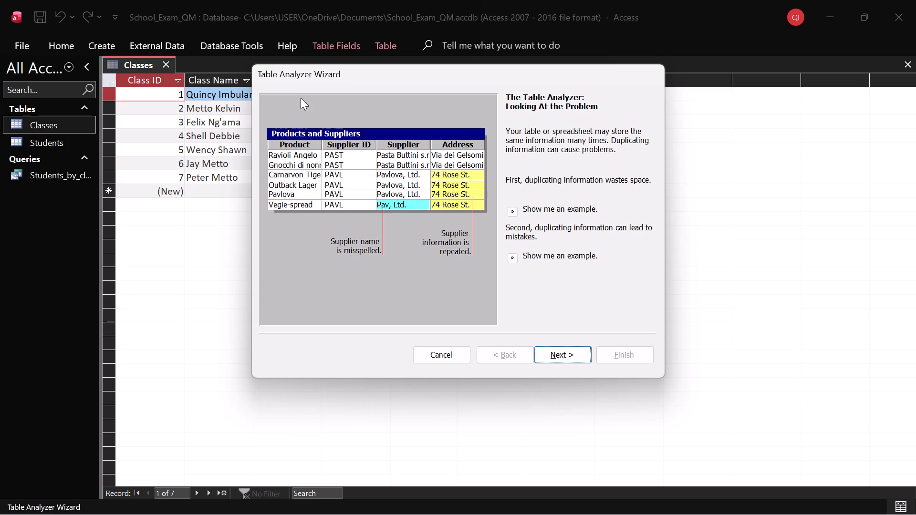
left_click(559, 359)
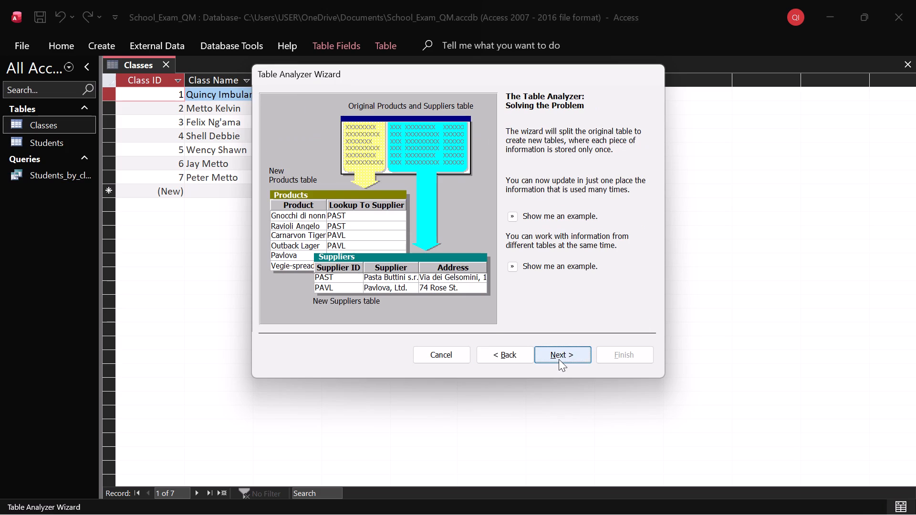
left_click(559, 359)
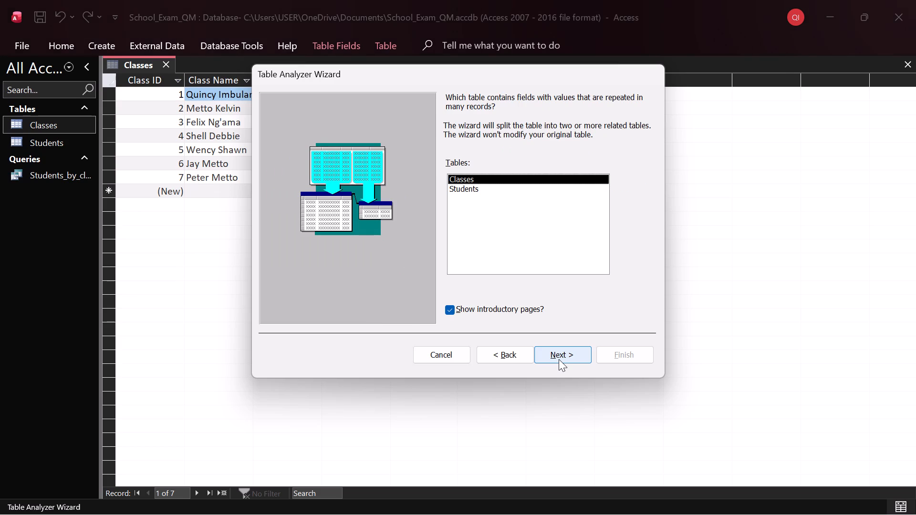
left_click(509, 195)
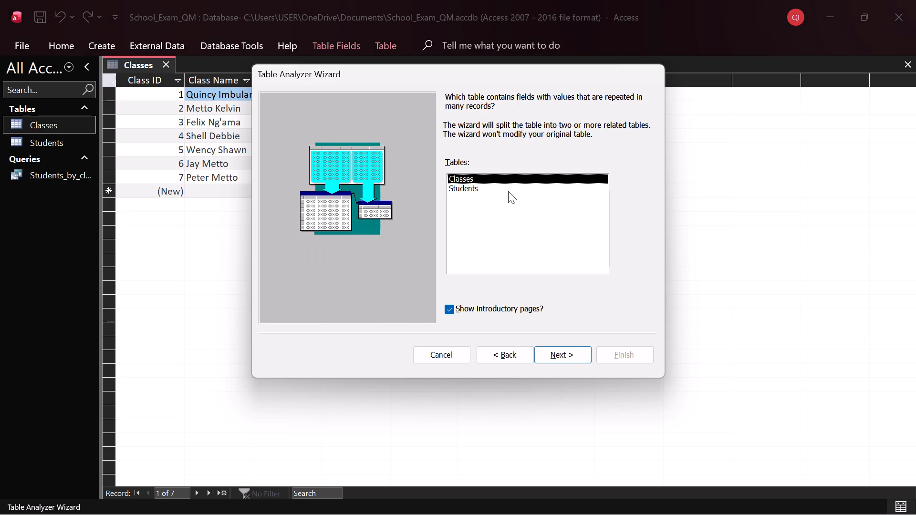
double_click(508, 191)
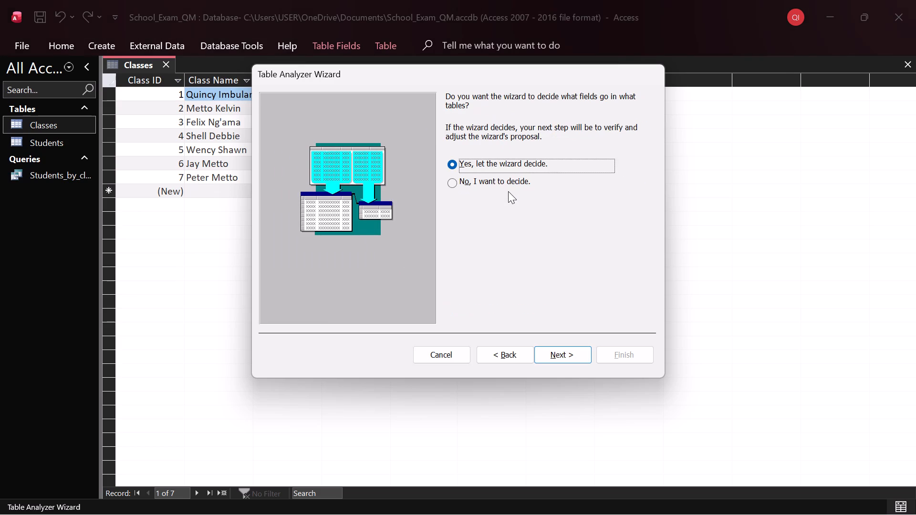
left_click(557, 353)
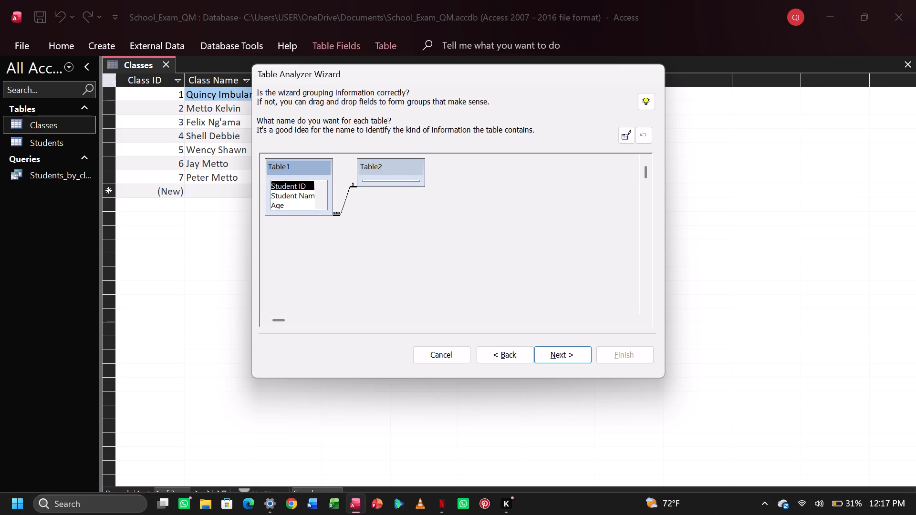
left_click(574, 353)
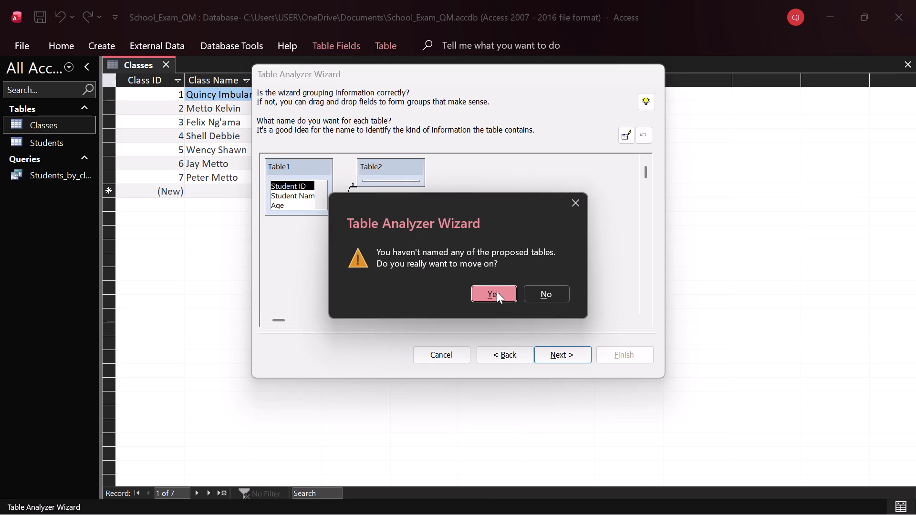
left_click(497, 291)
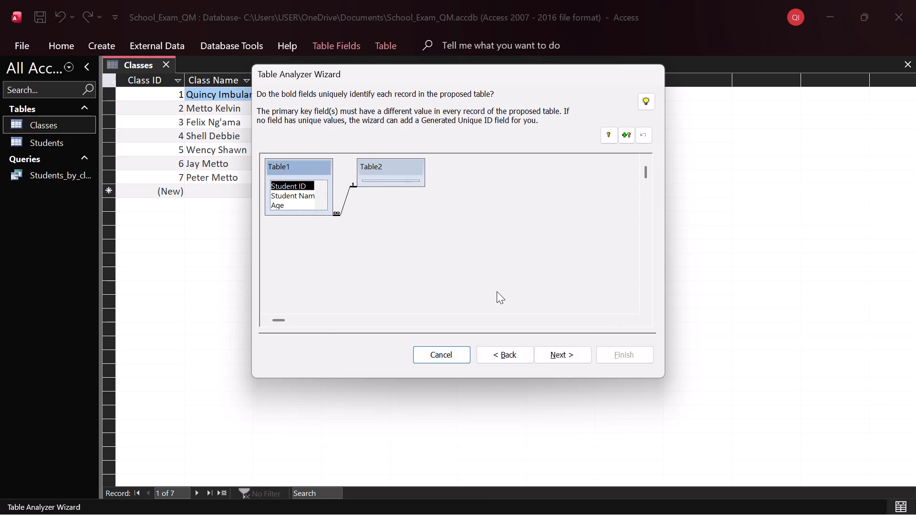
left_click(568, 355)
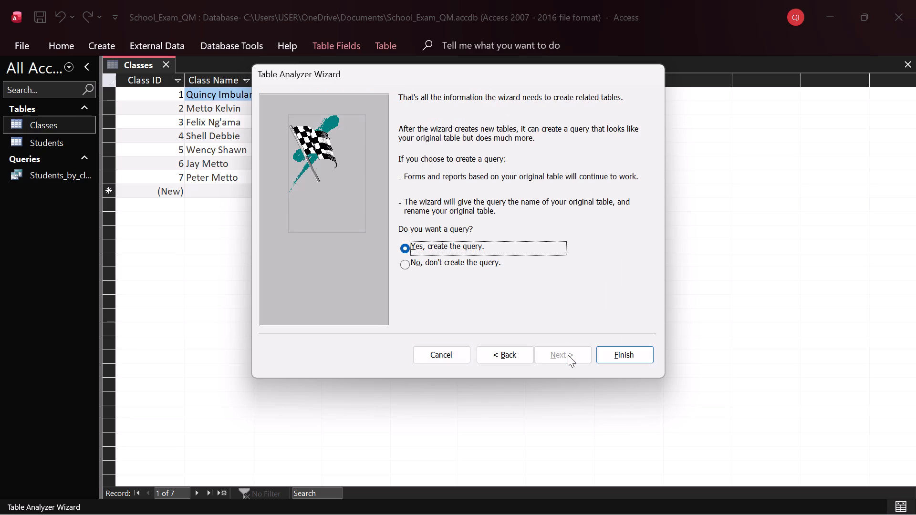
left_click(624, 365)
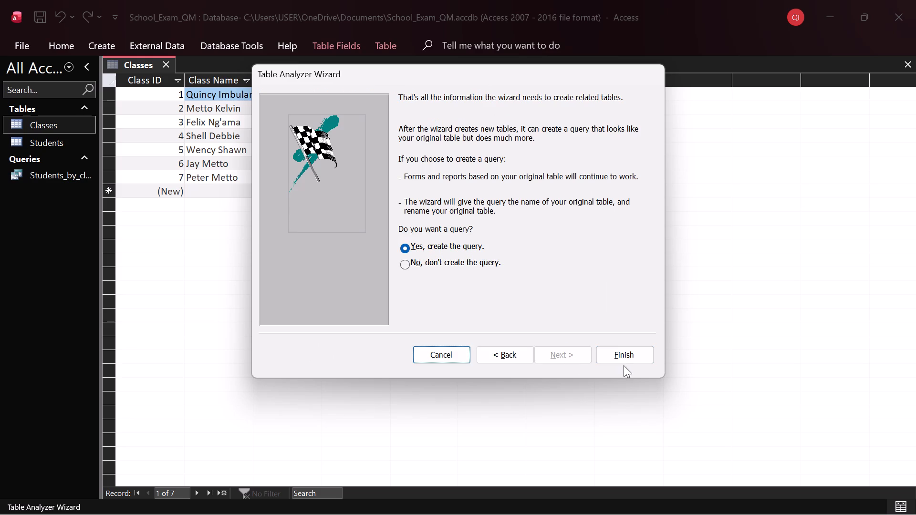
left_click(621, 353)
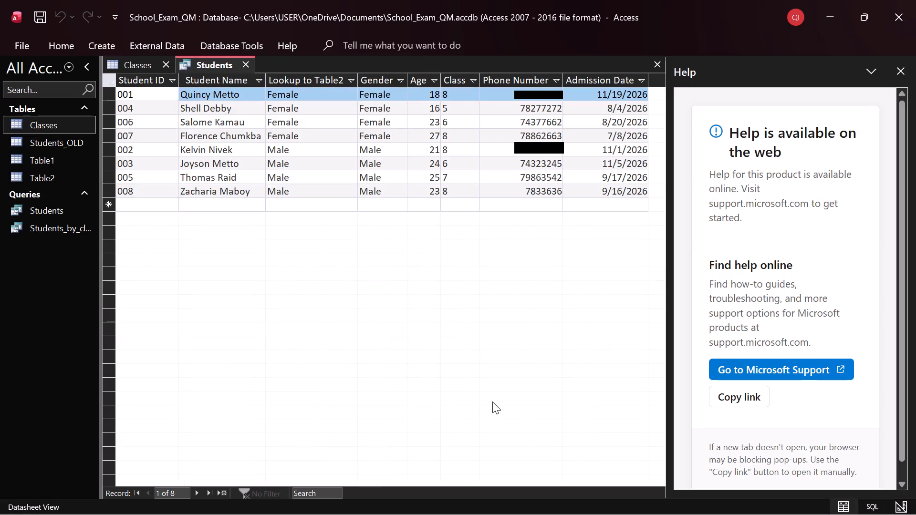
Examine the records in the Students and Students_by_class queries, closing the Help pane along the way.
double_click(56, 211)
double_click(56, 211)
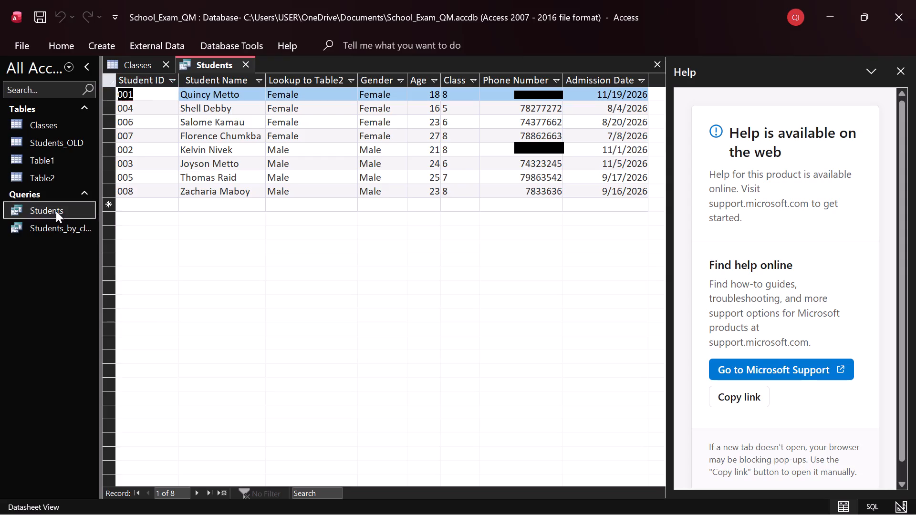
double_click(56, 211)
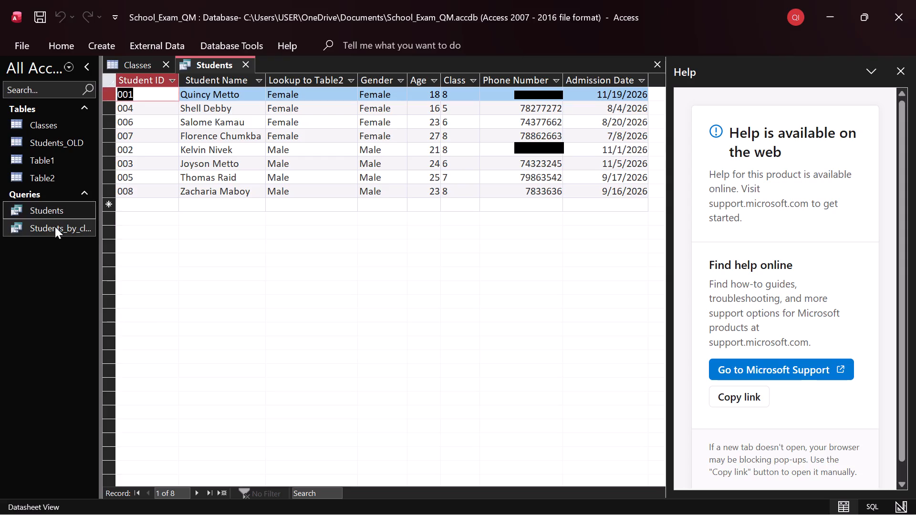
double_click(55, 227)
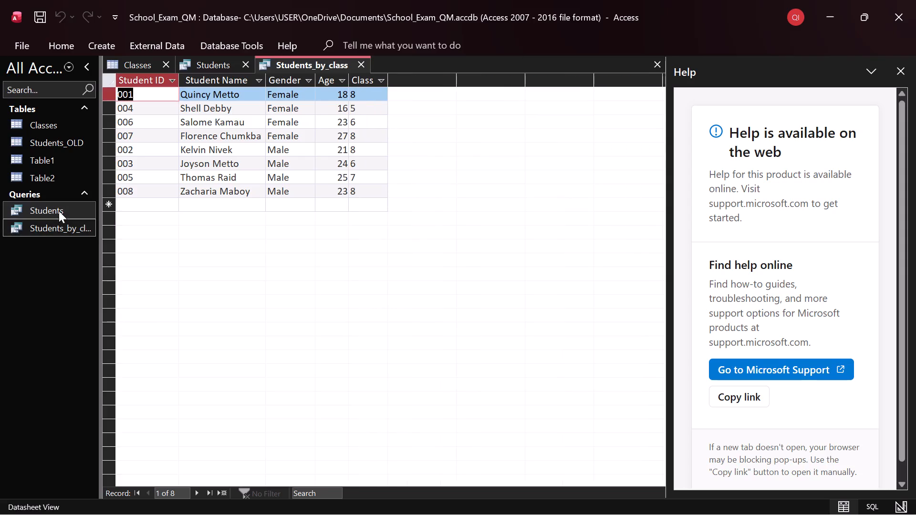
double_click(59, 210)
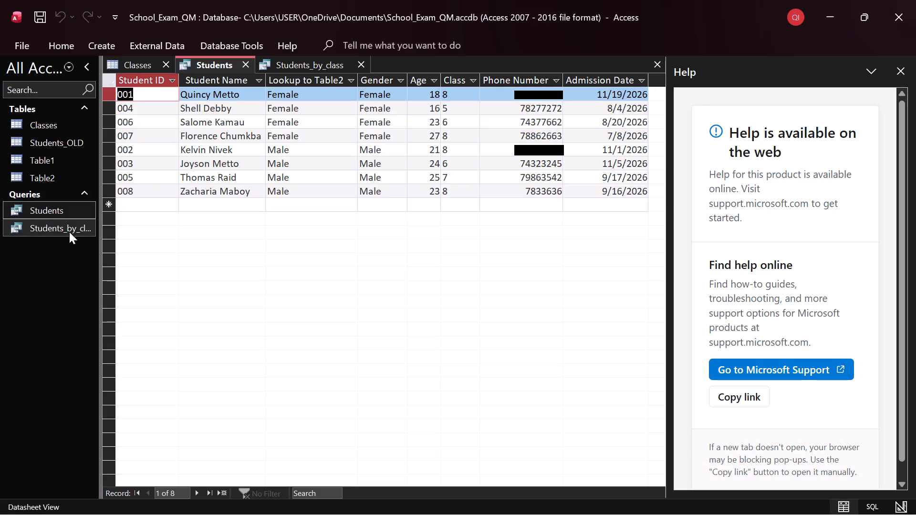
double_click(70, 230)
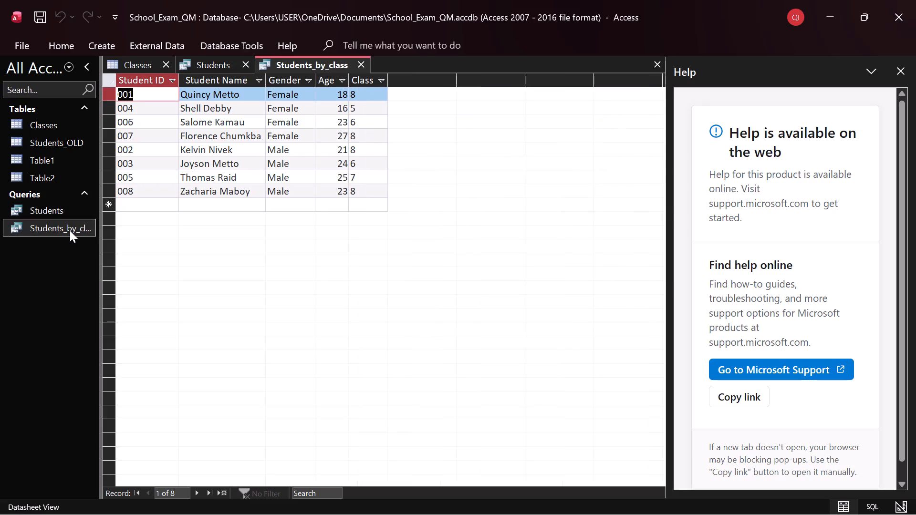
left_click(156, 296)
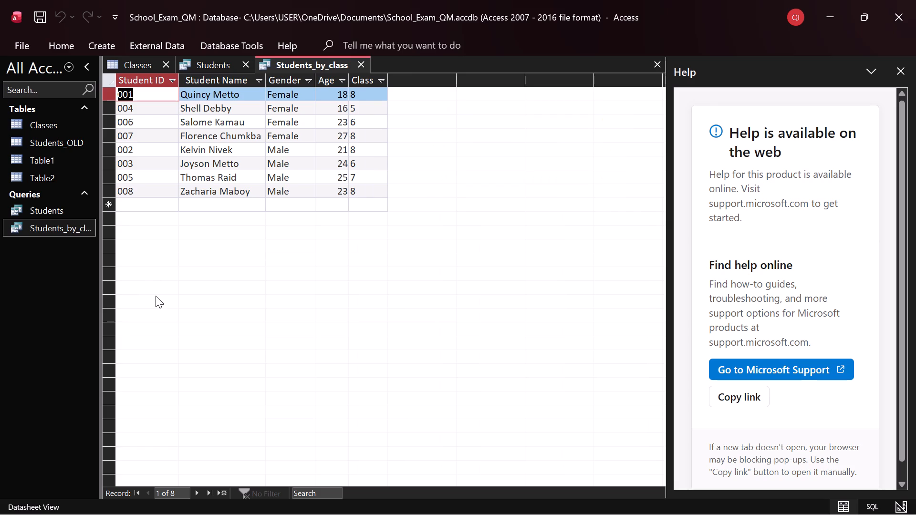
left_click(906, 70)
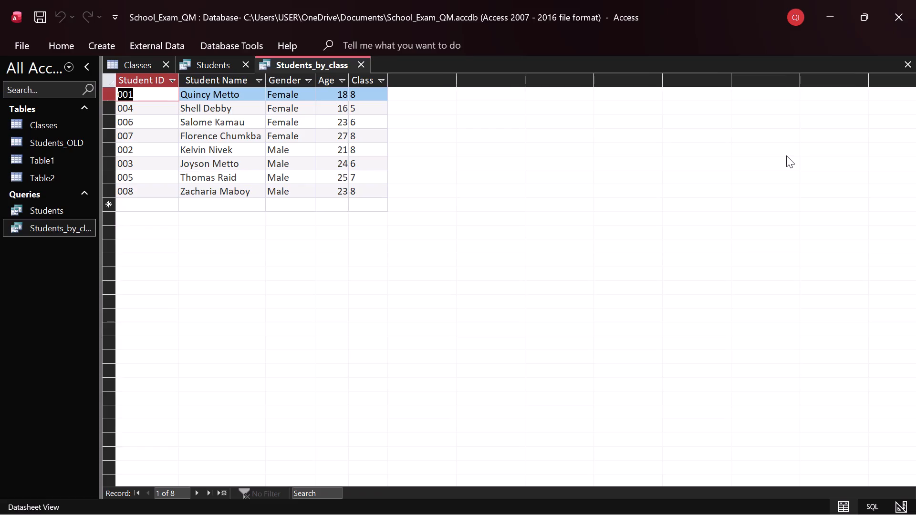
left_click_drag(55, 197, 57, 213)
left_click(57, 213)
left_click(57, 213)
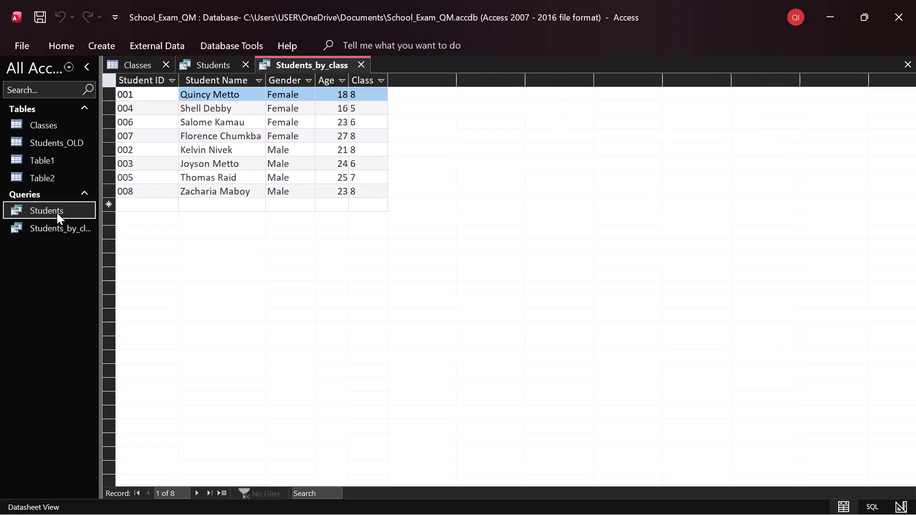
double_click(57, 213)
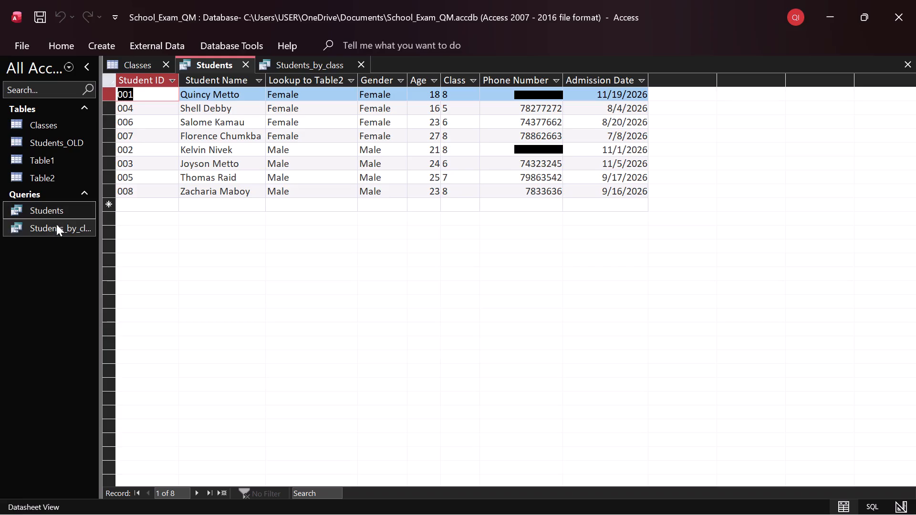
double_click(53, 227)
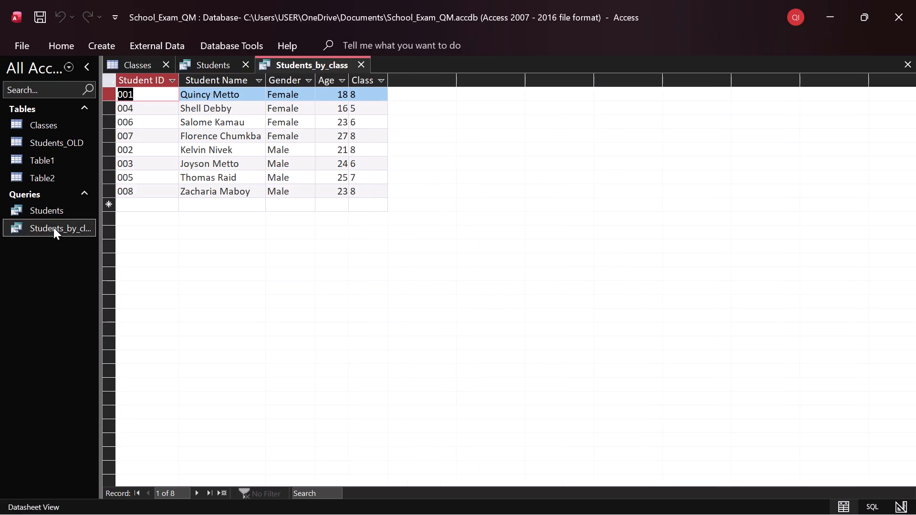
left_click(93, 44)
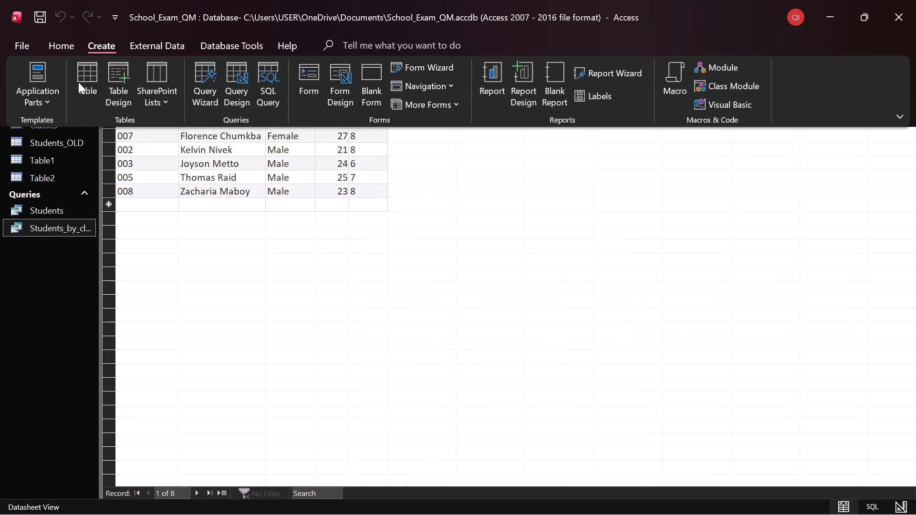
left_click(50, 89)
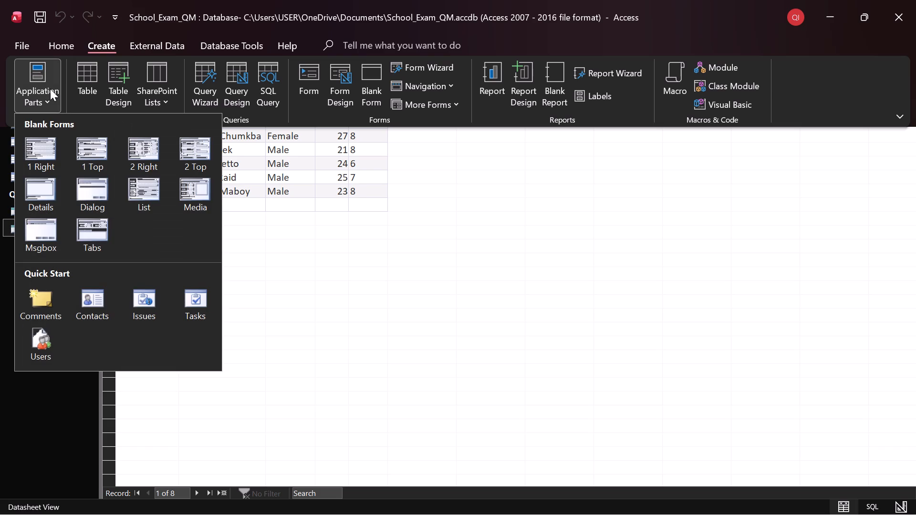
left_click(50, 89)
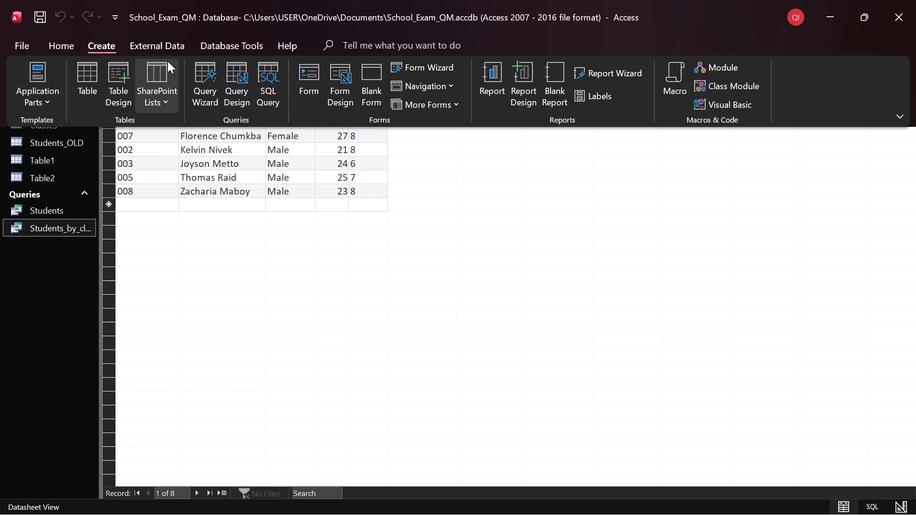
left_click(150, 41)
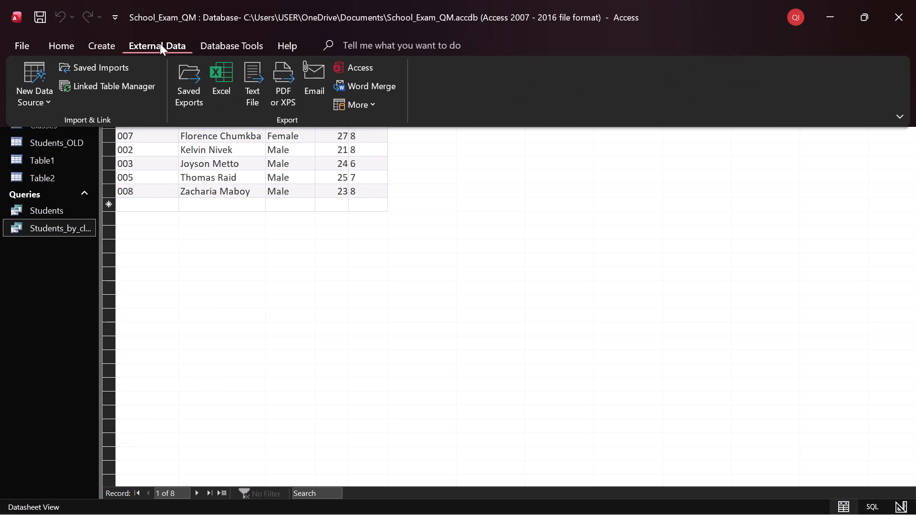
Split the Students_OLD table with the Table Analyzer, letting the wizard decide the fields, keeping the proposed Table3 and Table4 names, and creating the query.
left_click(214, 43)
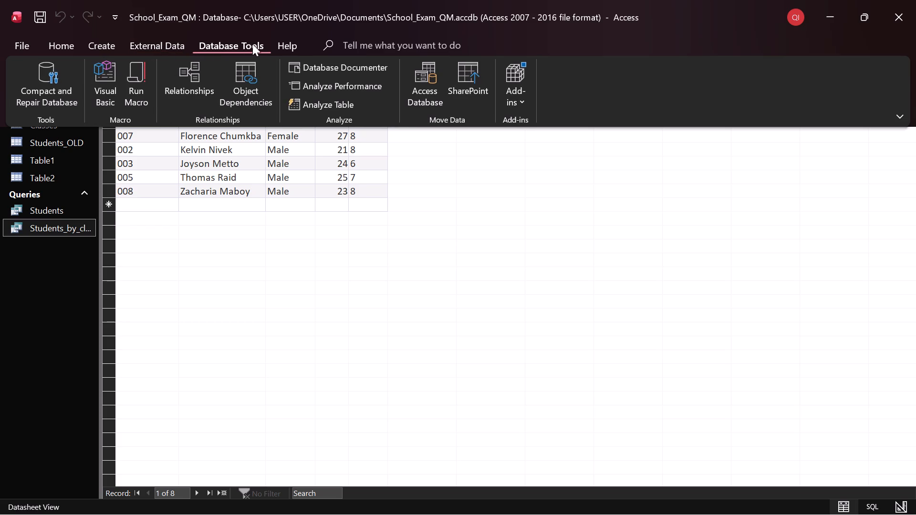
left_click(300, 101)
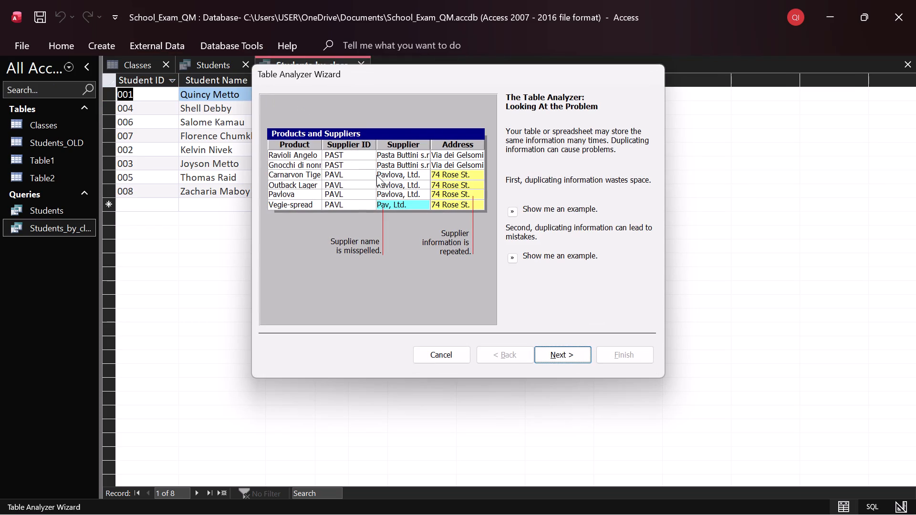
left_click(562, 357)
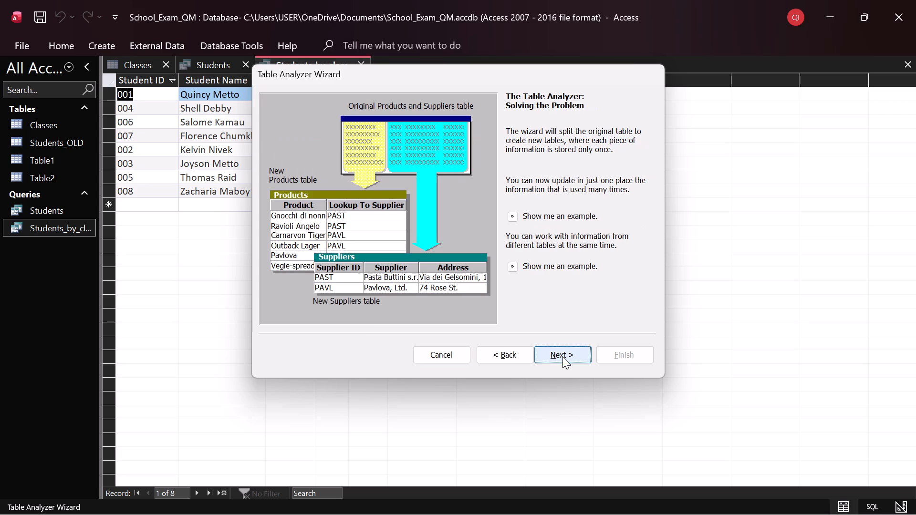
left_click(562, 357)
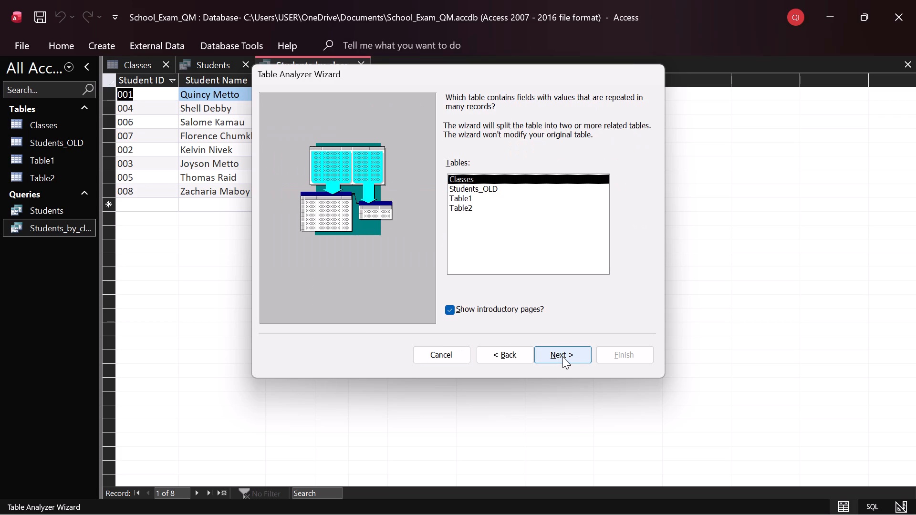
double_click(502, 189)
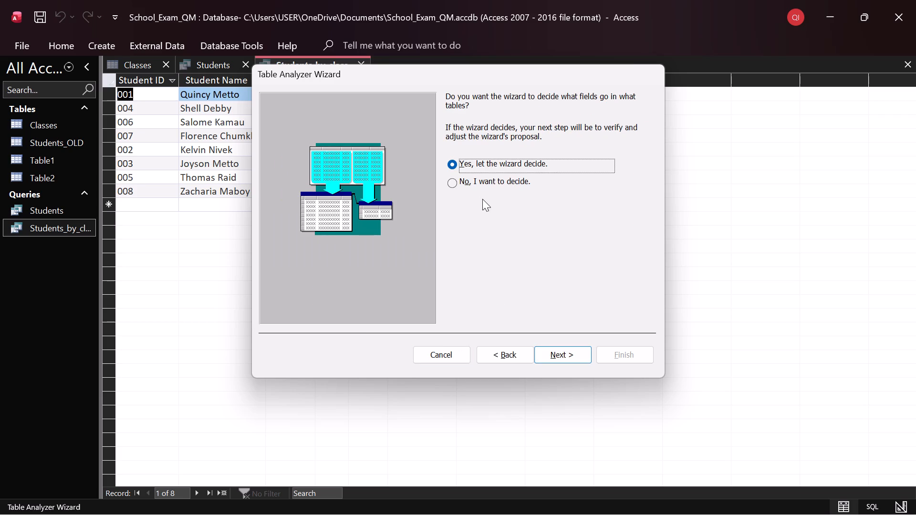
left_click(551, 357)
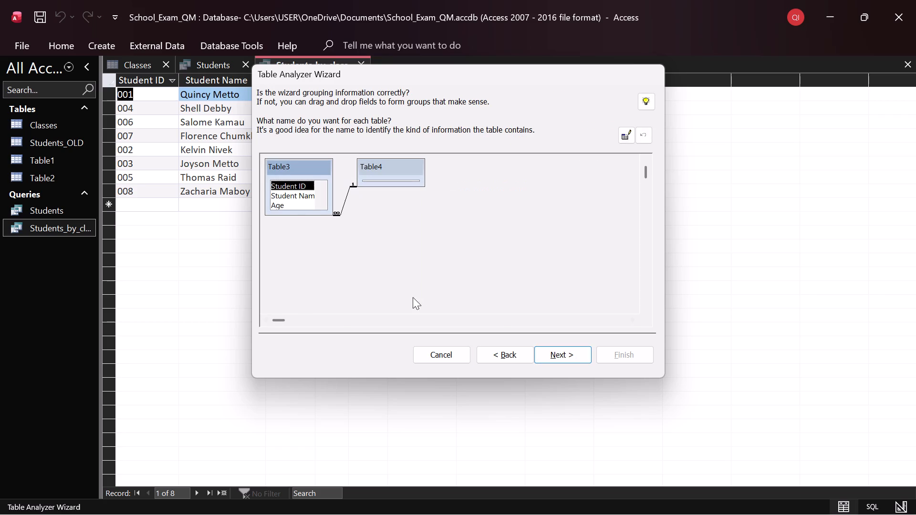
left_click(287, 207)
double_click(287, 207)
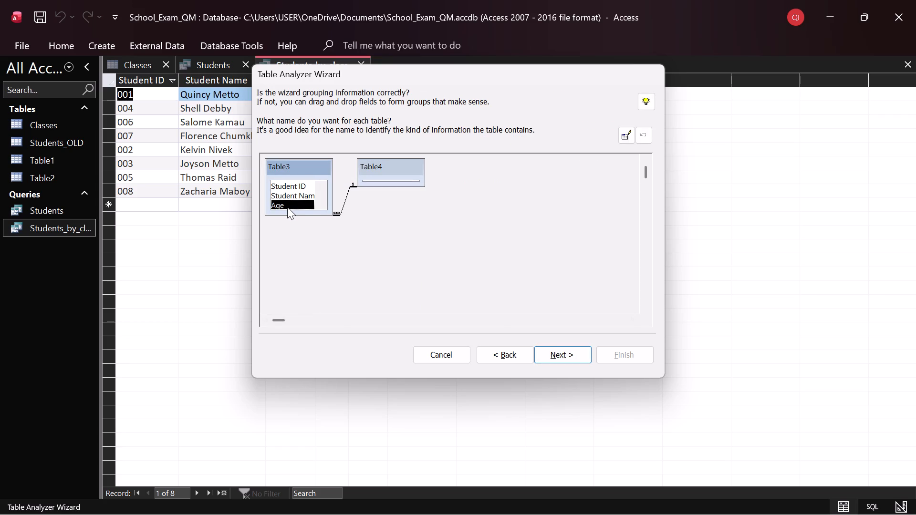
left_click(574, 354)
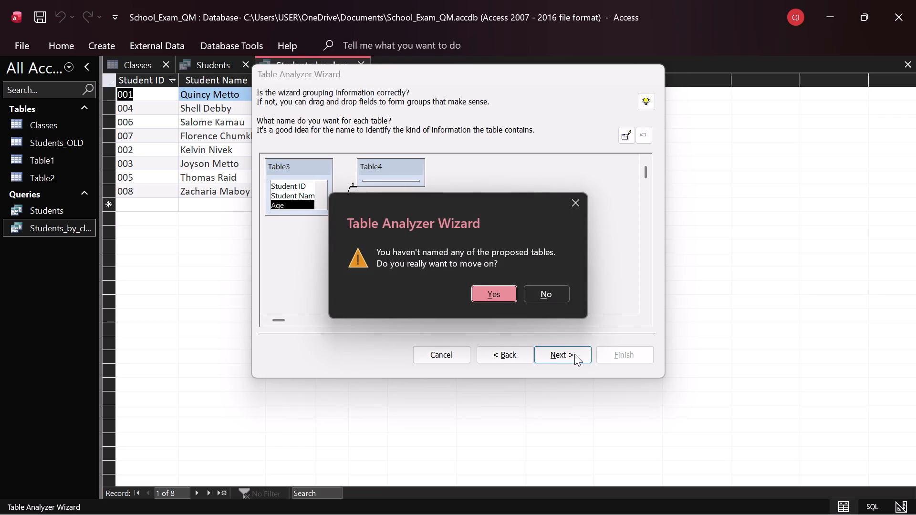
left_click(499, 294)
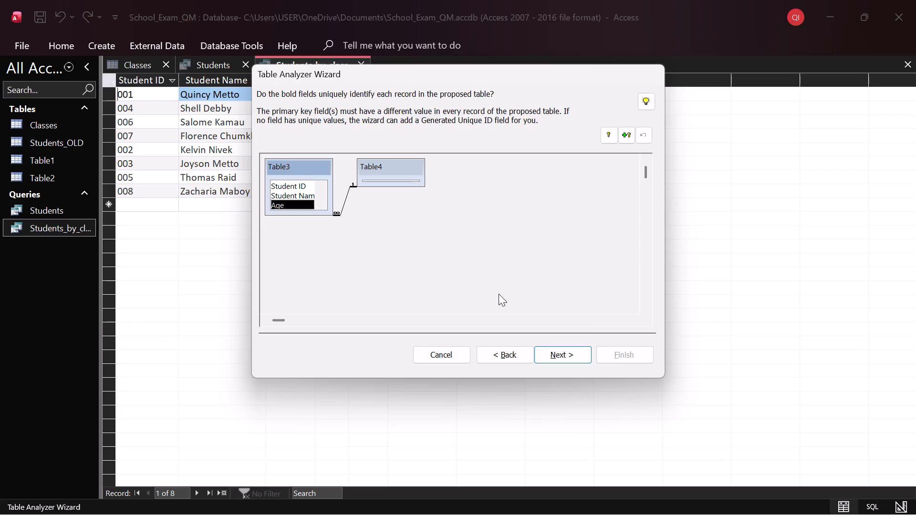
left_click(579, 354)
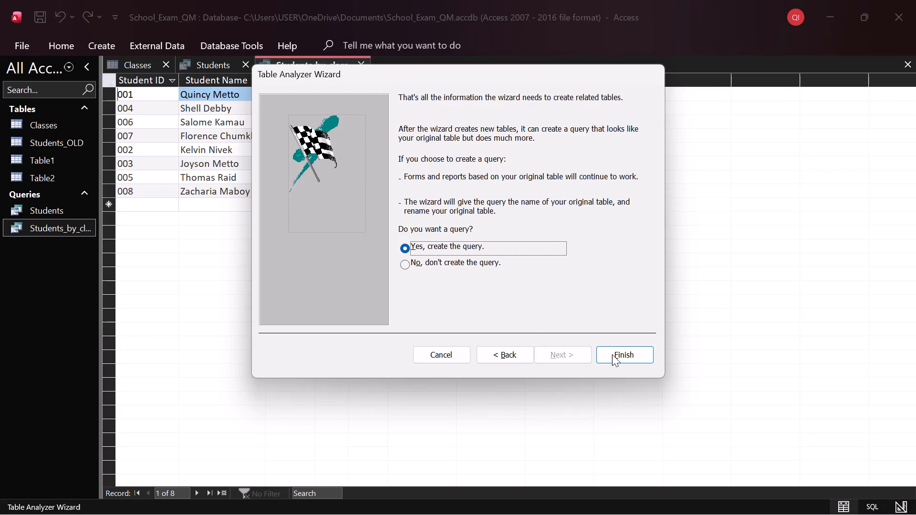
left_click(612, 354)
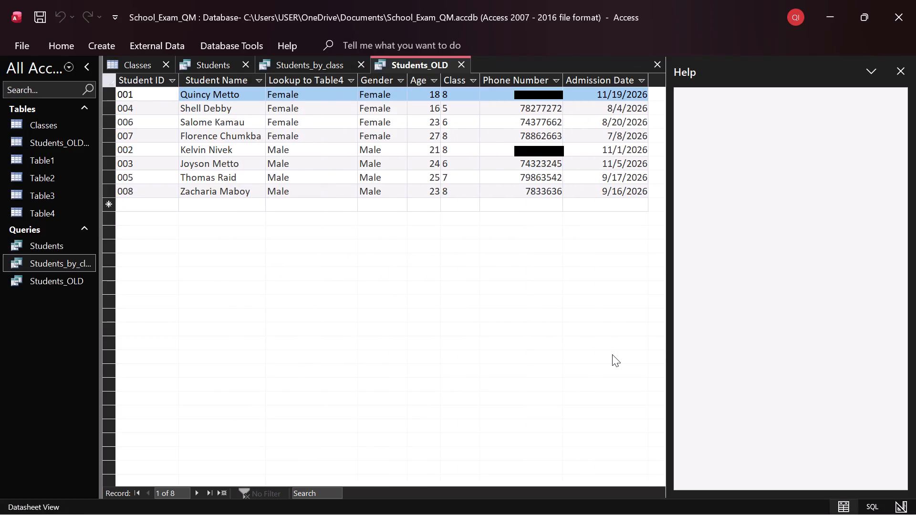
Examine the records in the Students_OLD and Students_by_class queries, closing the Help pane along the way.
double_click(61, 284)
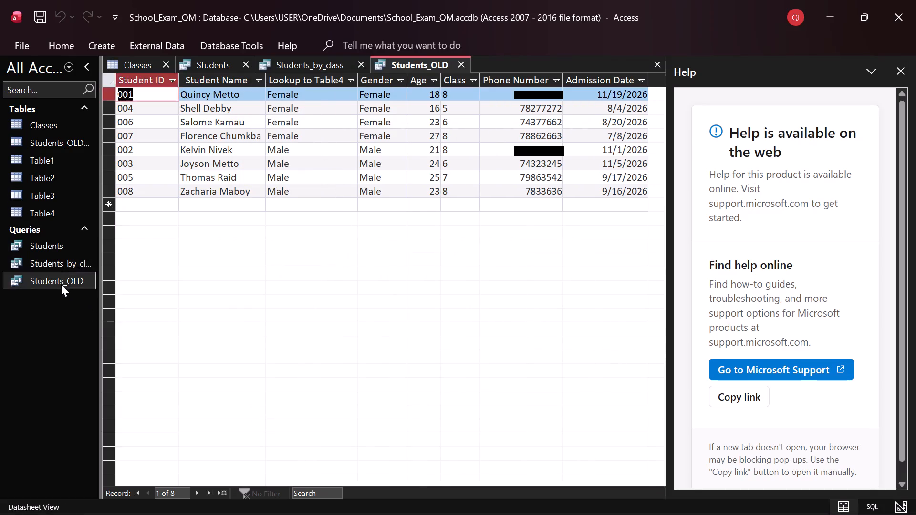
double_click(61, 284)
double_click(61, 284)
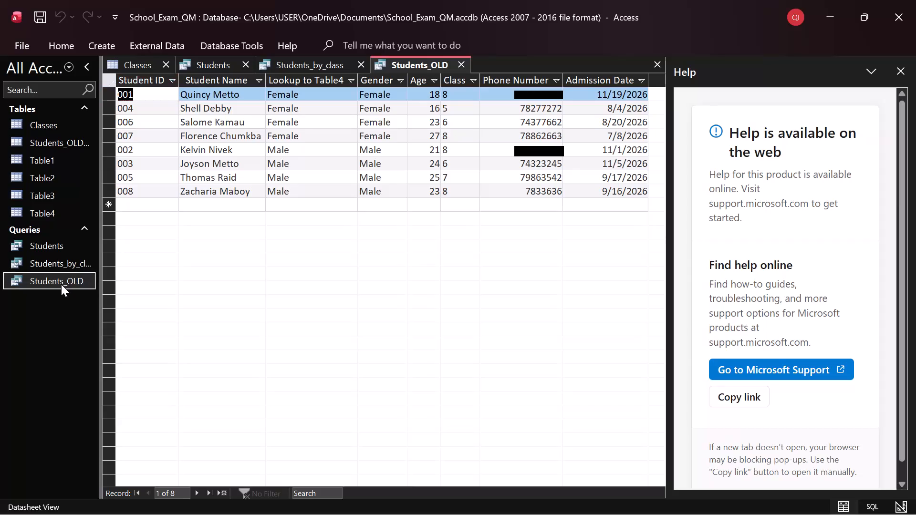
left_click(42, 357)
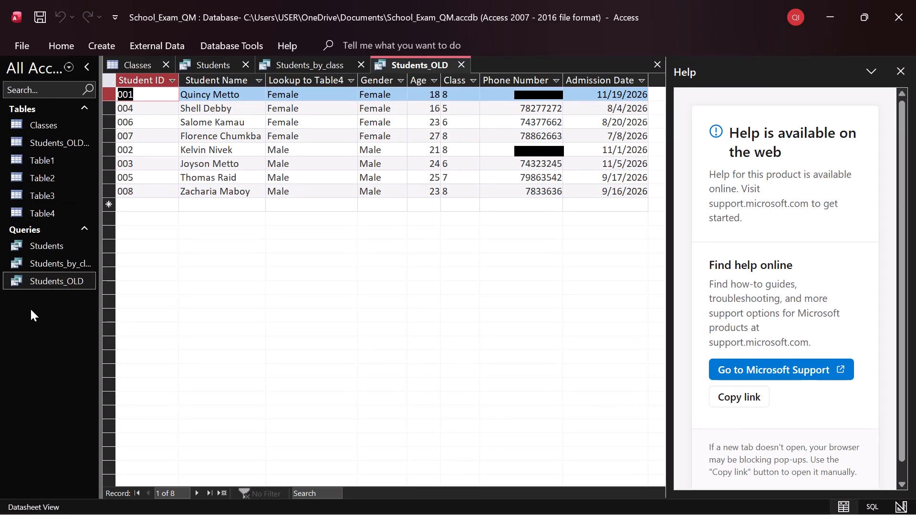
double_click(47, 282)
double_click(55, 262)
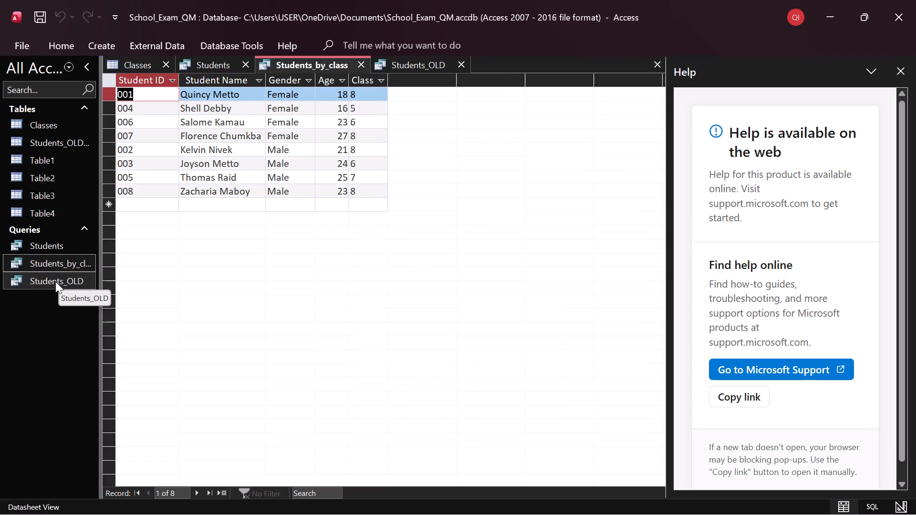
double_click(54, 284)
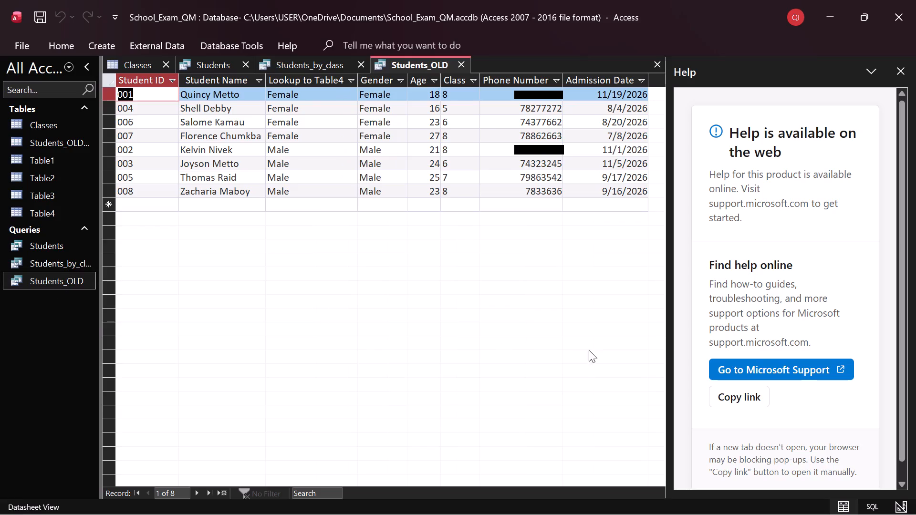
scroll(796, 345, "down", 4)
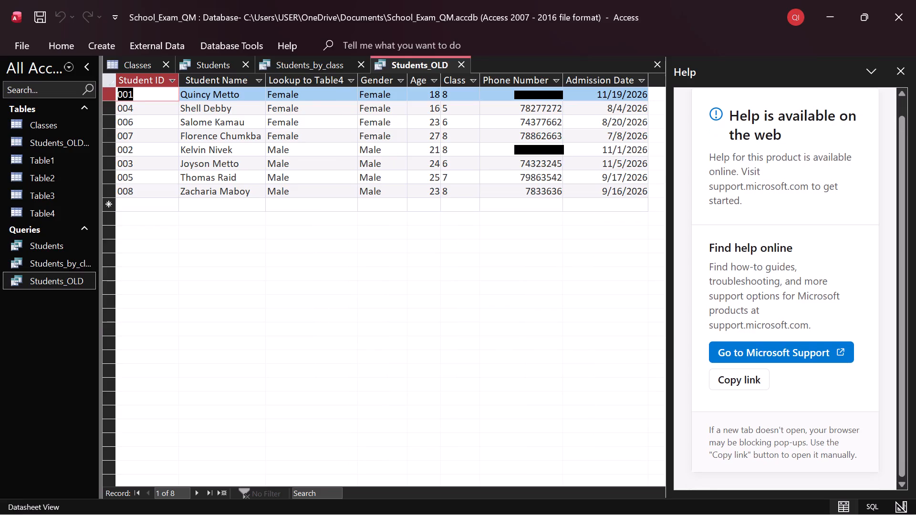
left_click(898, 68)
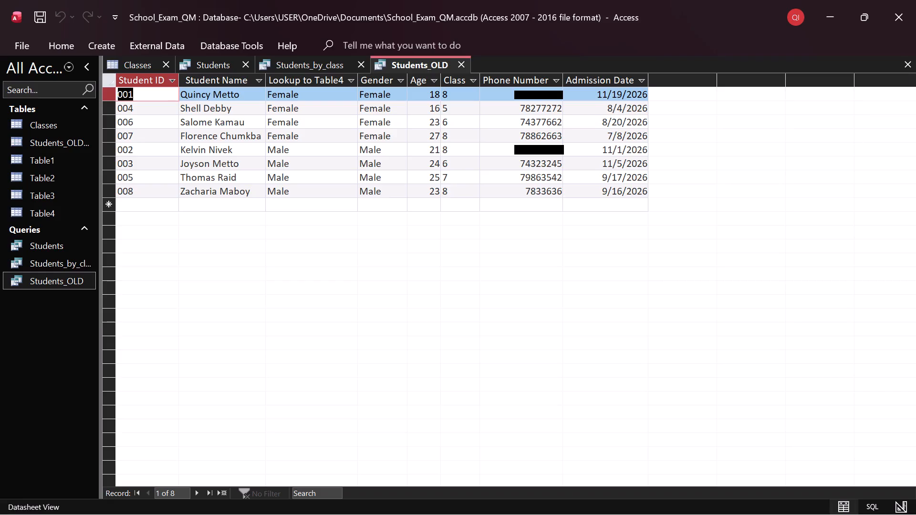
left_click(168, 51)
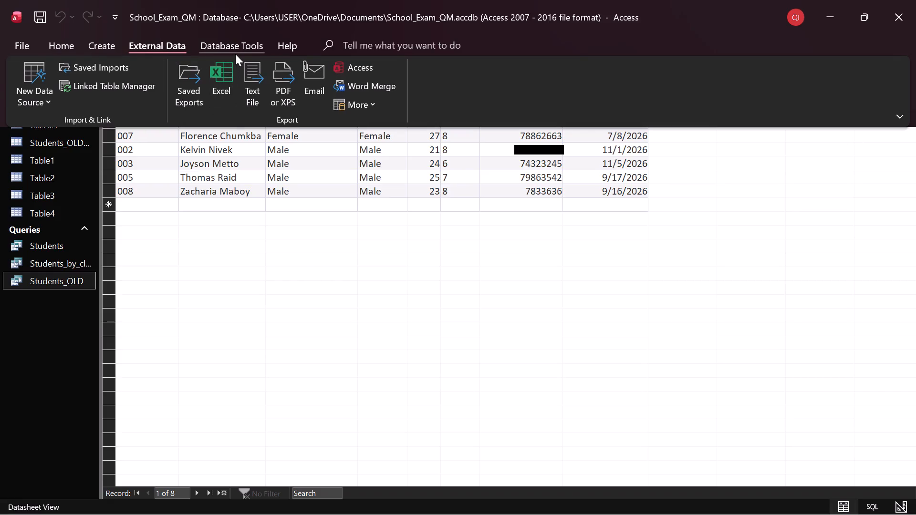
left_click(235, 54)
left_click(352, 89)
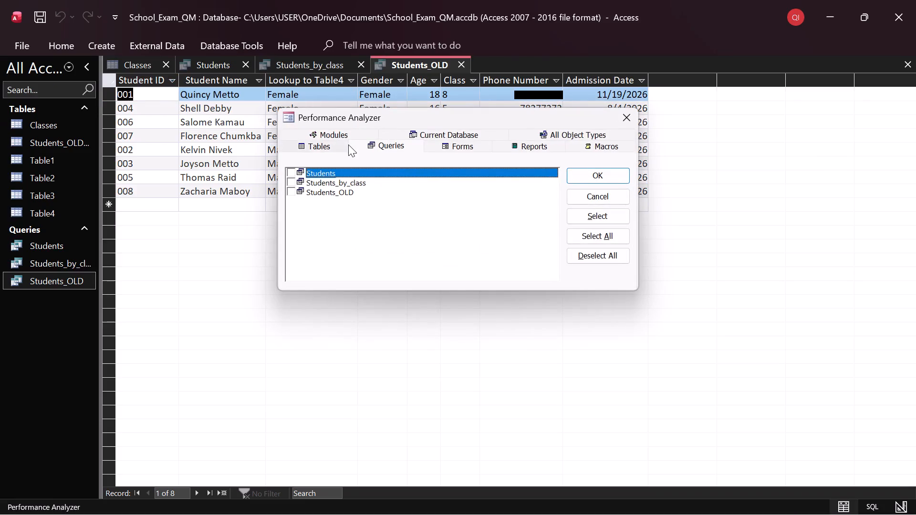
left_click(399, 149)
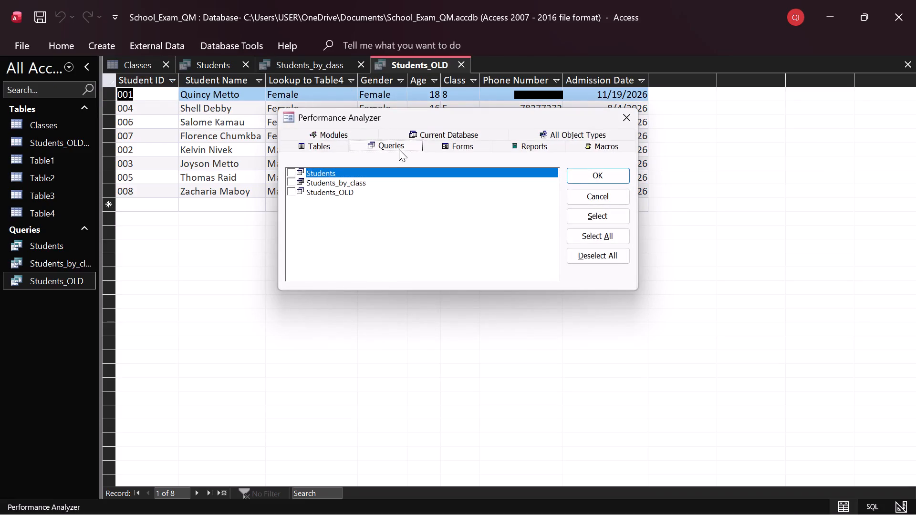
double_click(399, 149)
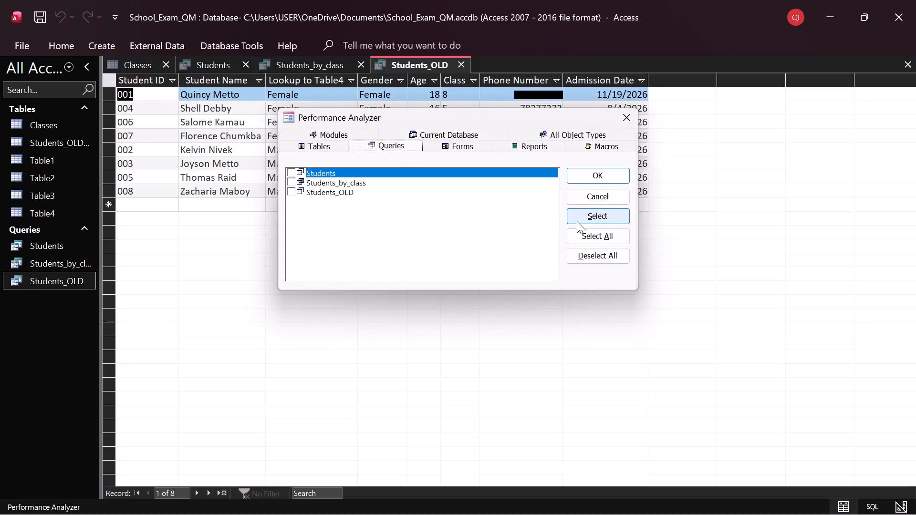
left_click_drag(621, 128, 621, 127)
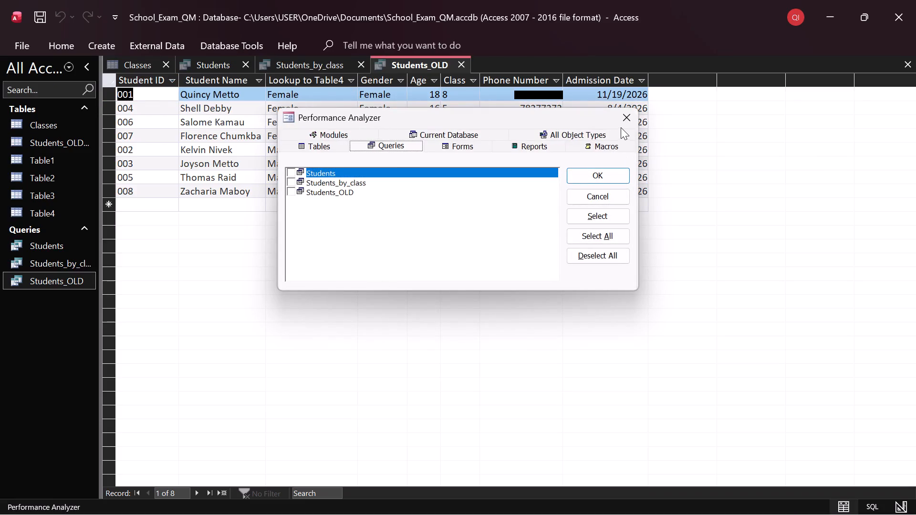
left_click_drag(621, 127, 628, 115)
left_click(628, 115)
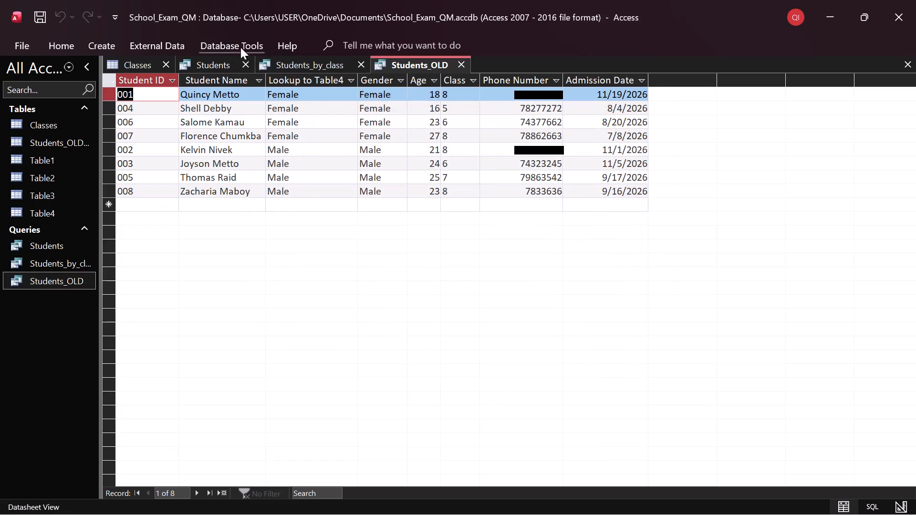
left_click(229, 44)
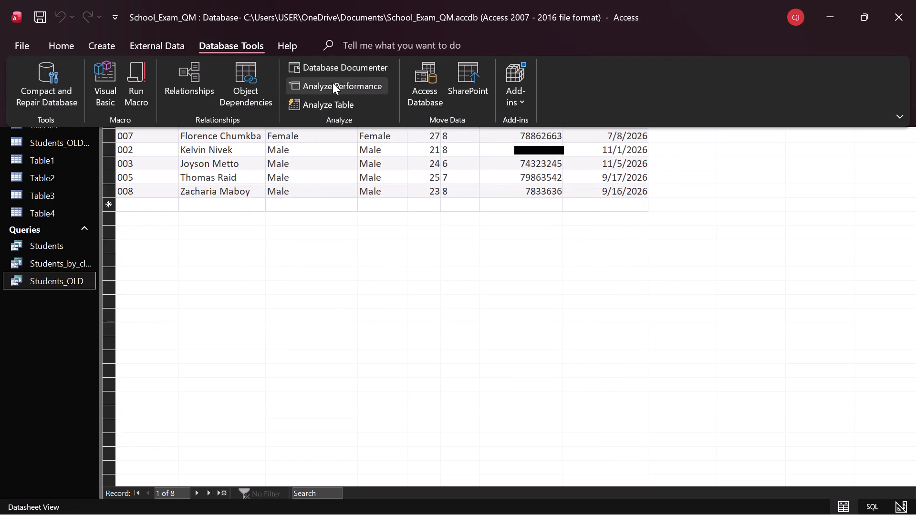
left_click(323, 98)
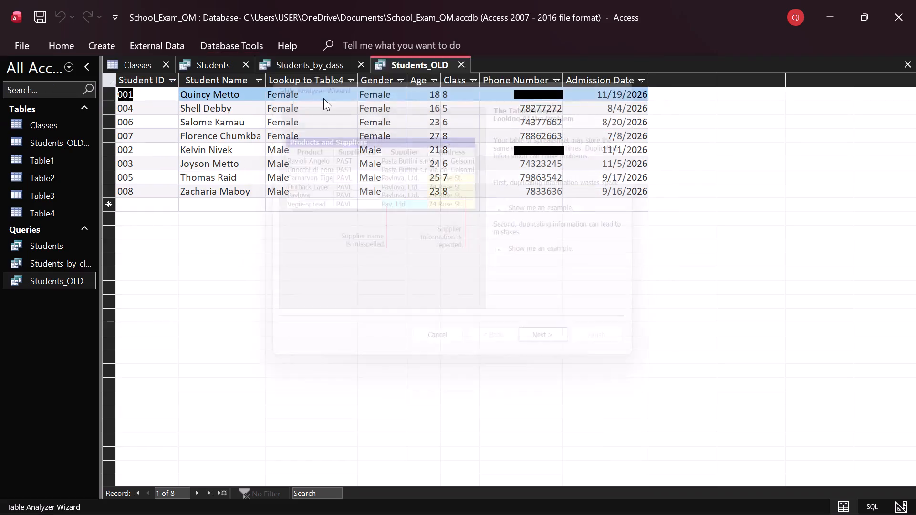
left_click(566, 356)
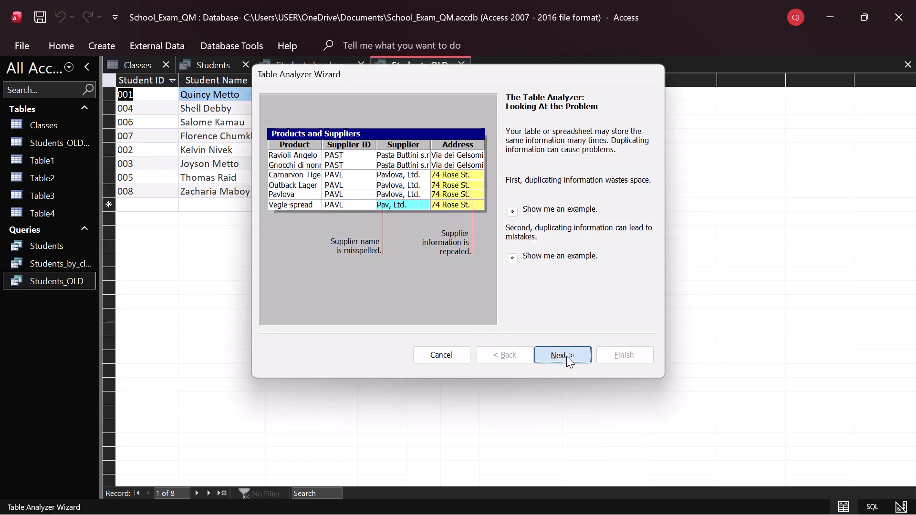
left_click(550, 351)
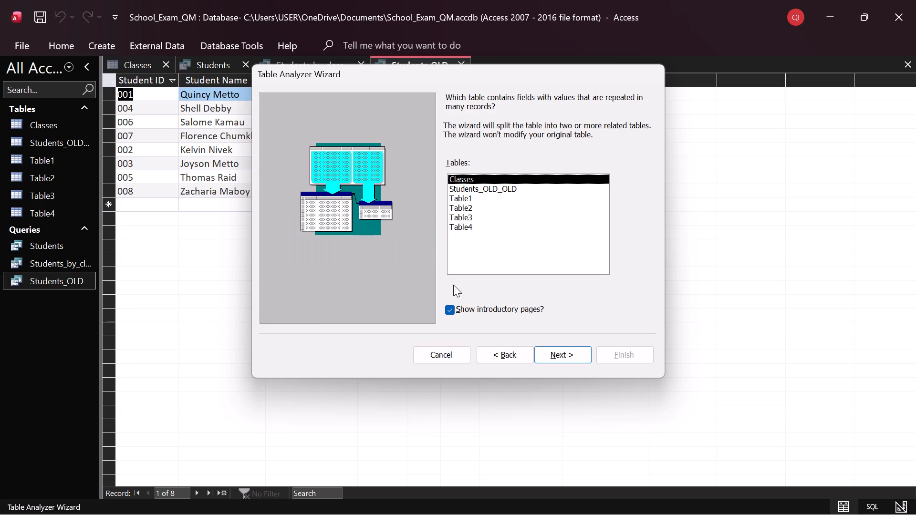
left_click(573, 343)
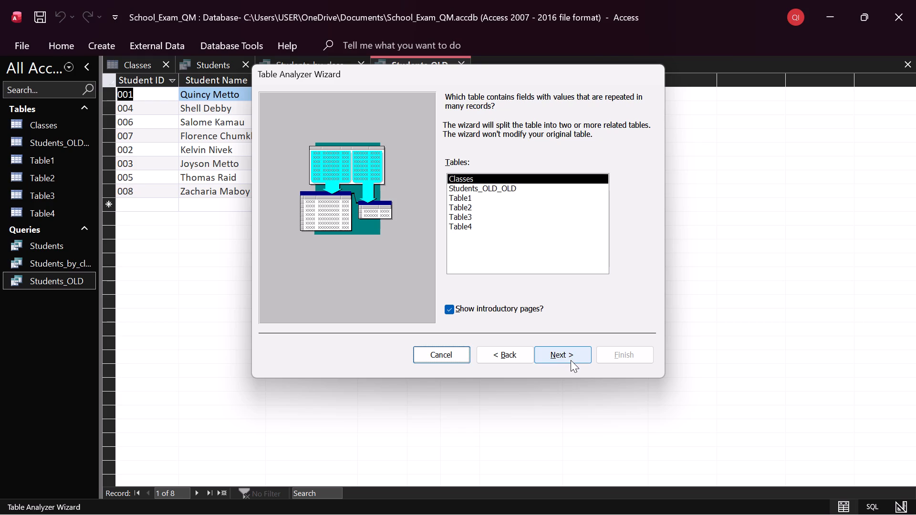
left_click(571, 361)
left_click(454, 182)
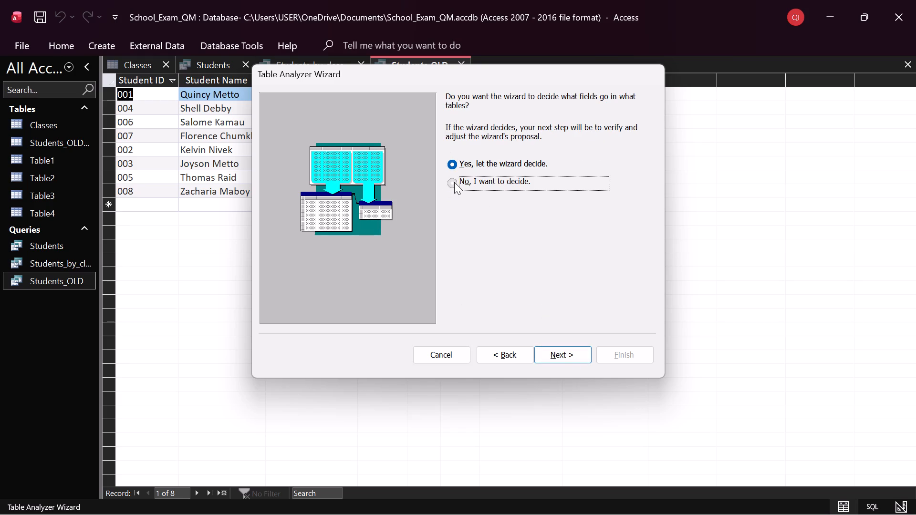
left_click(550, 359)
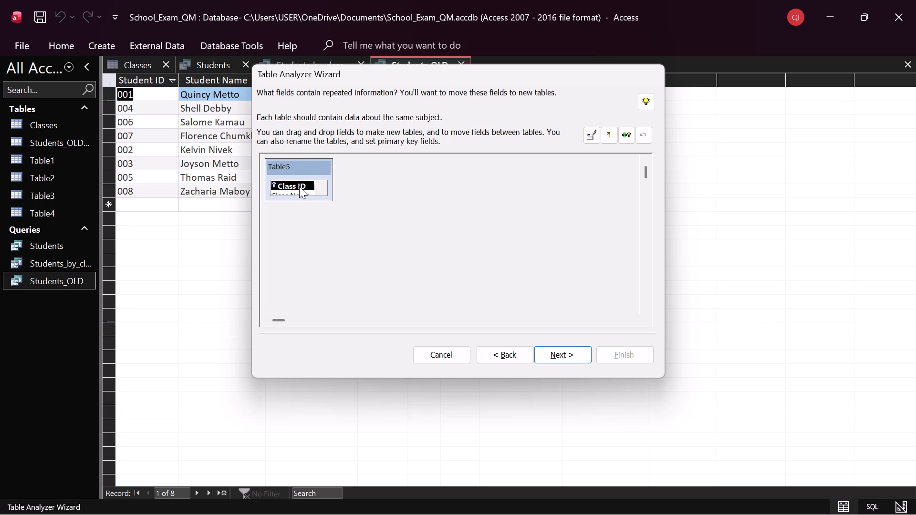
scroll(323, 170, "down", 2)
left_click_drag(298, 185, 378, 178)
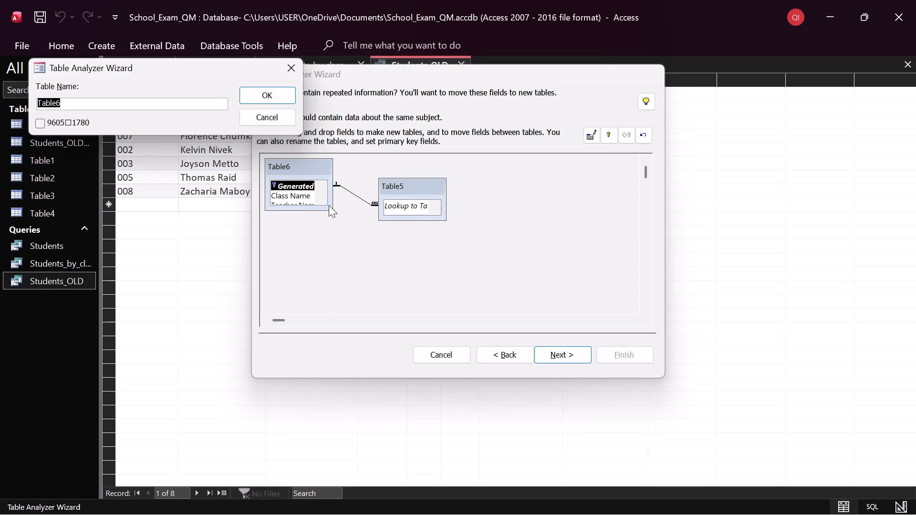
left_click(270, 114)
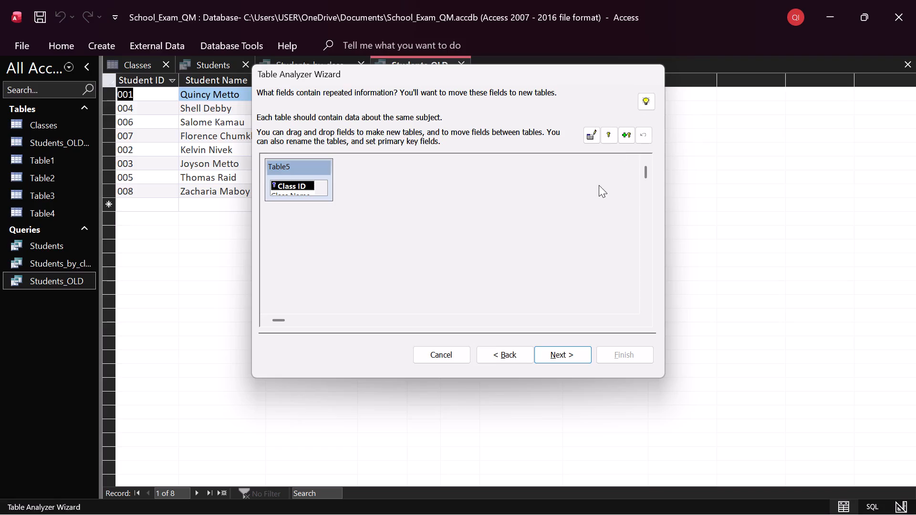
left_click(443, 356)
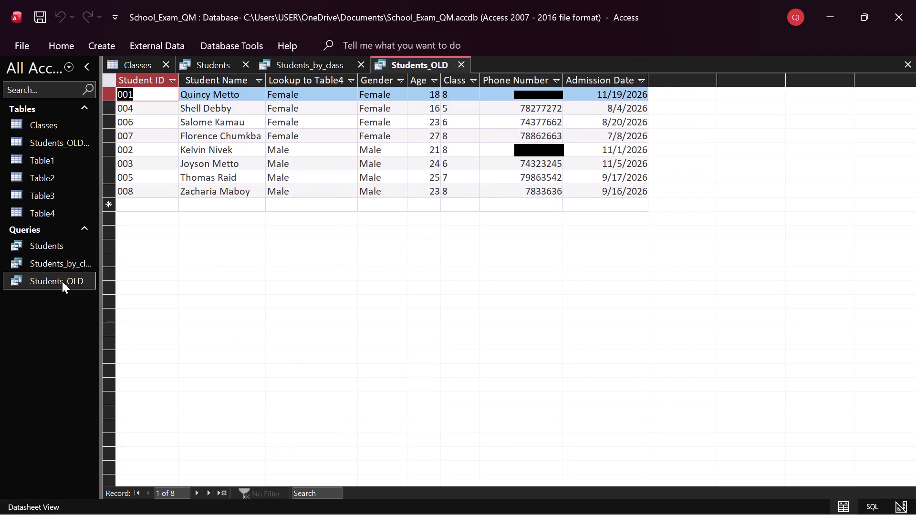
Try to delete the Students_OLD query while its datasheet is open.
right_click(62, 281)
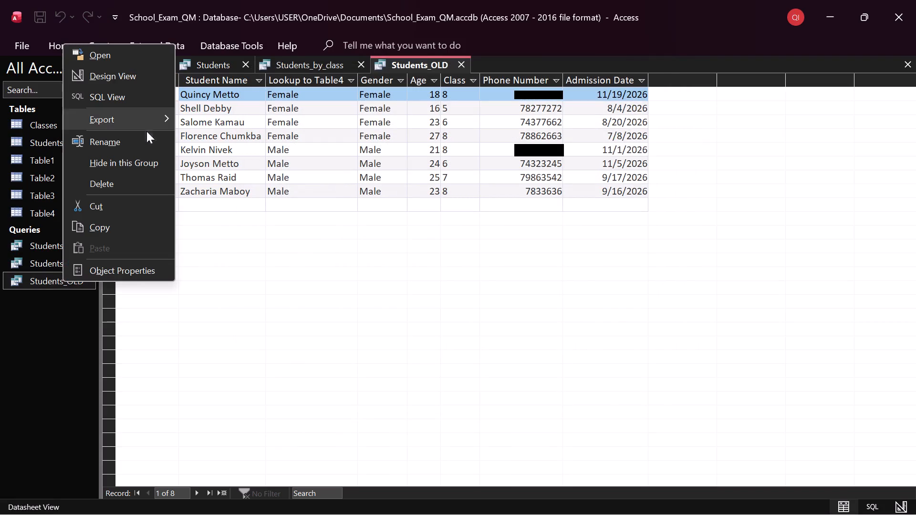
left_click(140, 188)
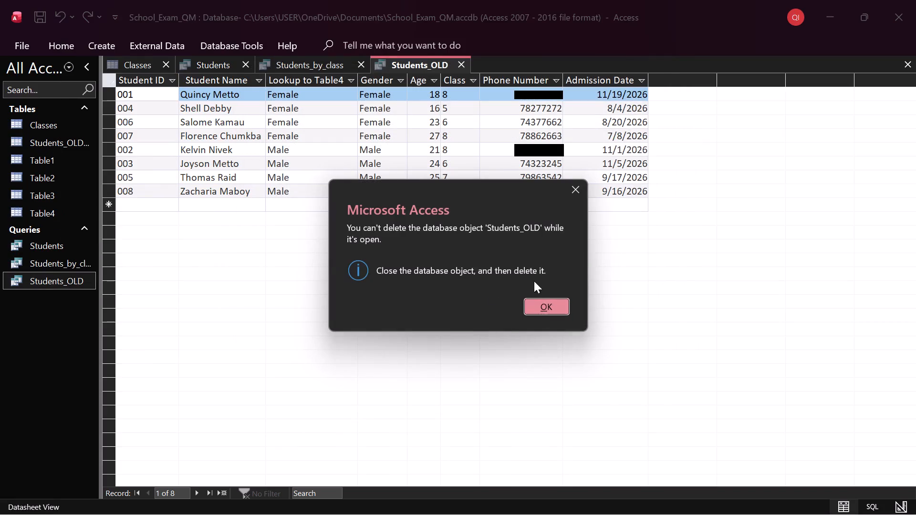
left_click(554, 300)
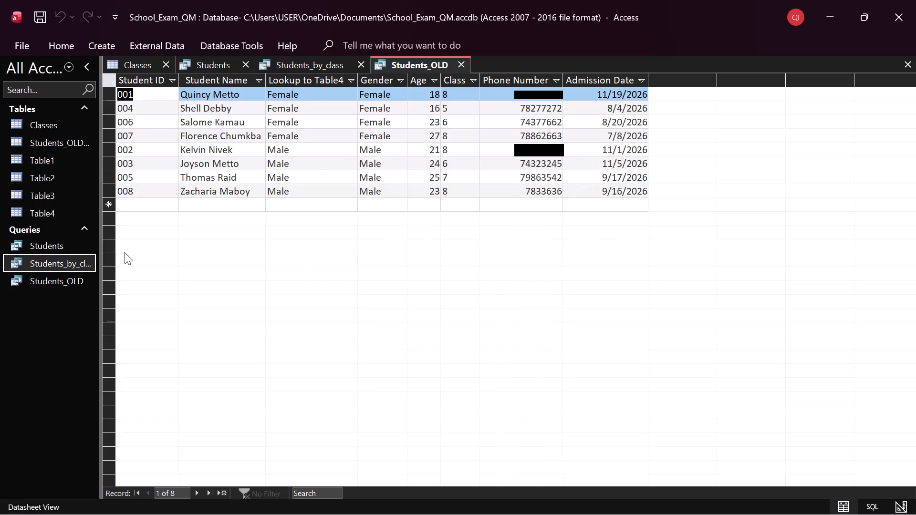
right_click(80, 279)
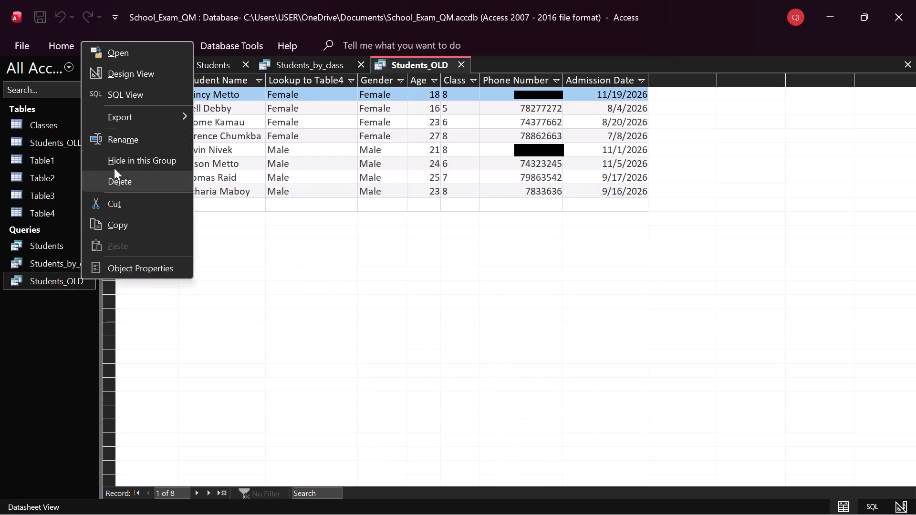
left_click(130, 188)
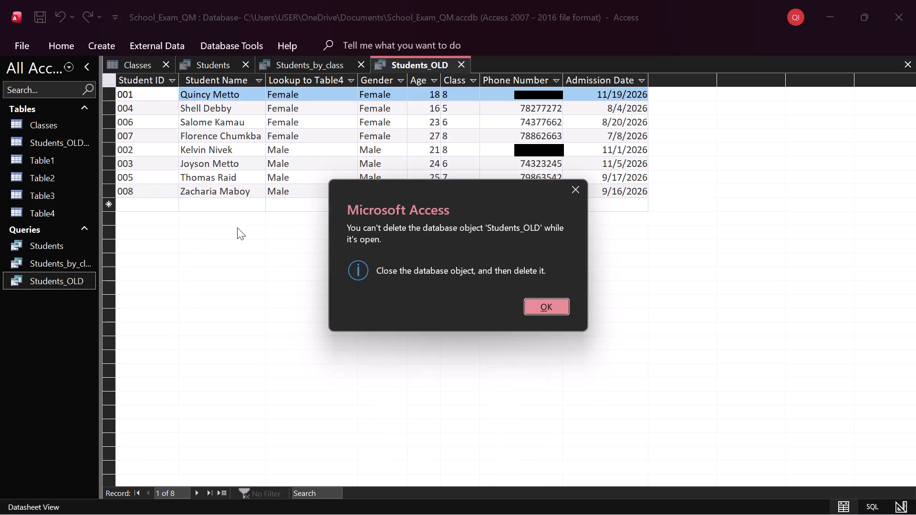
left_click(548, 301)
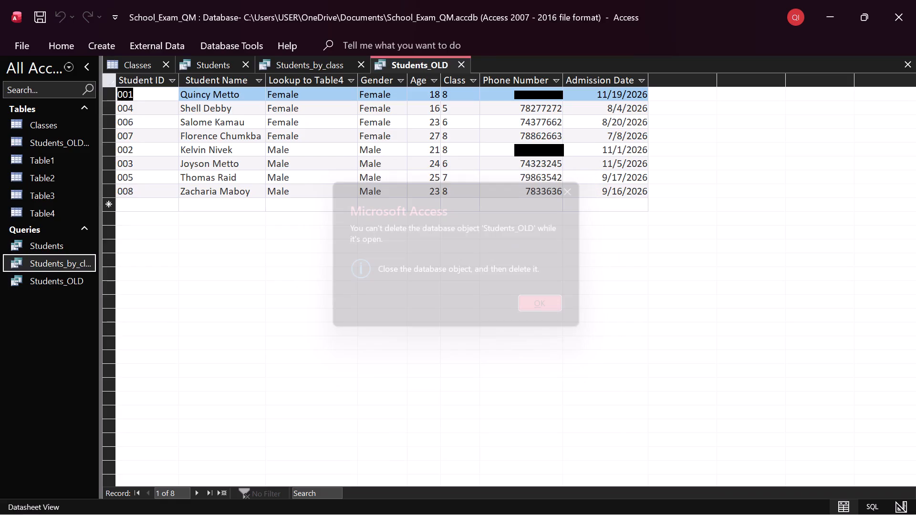
Close the open Students_OLD, Students_by_class, Students and Classes datasheets.
left_click(462, 64)
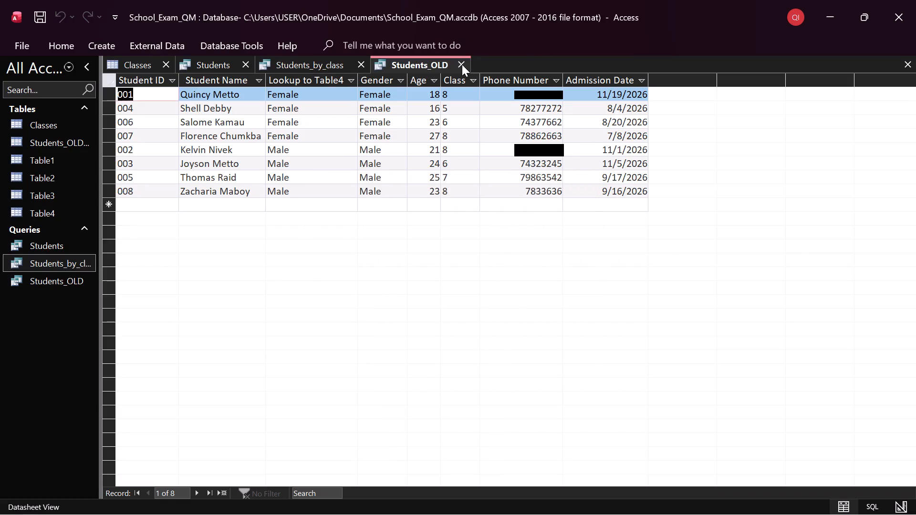
double_click(361, 59)
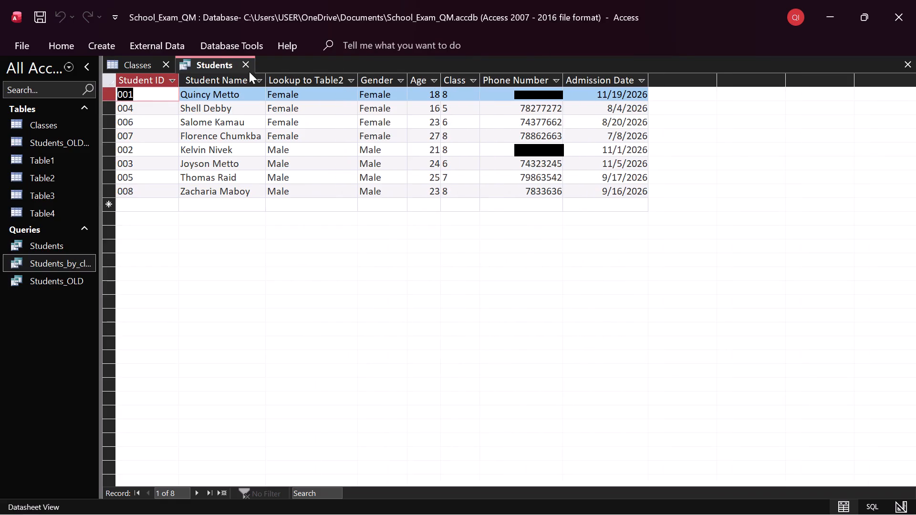
left_click(244, 62)
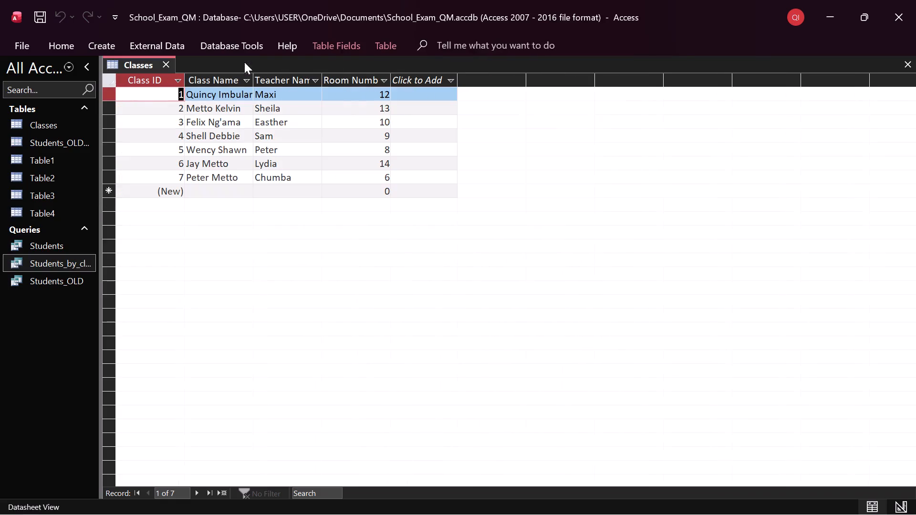
left_click(165, 63)
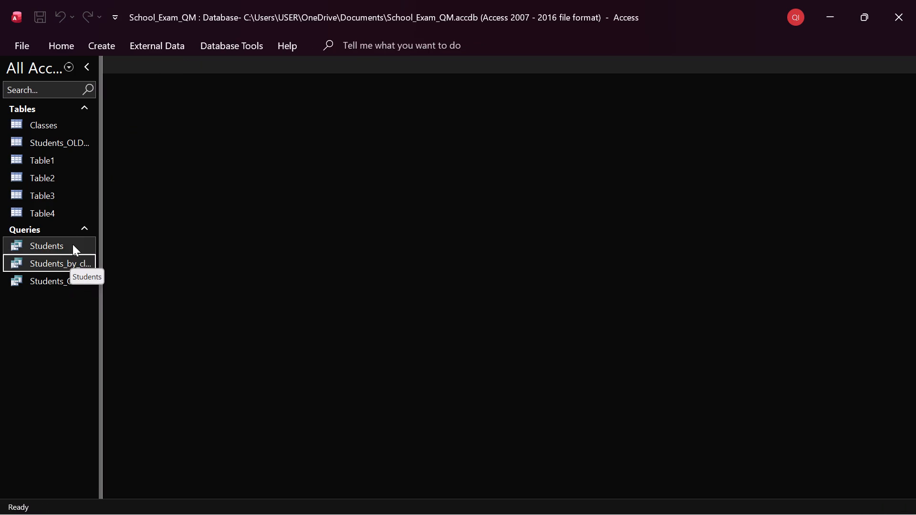
Delete the Students query from the database.
right_click(73, 244)
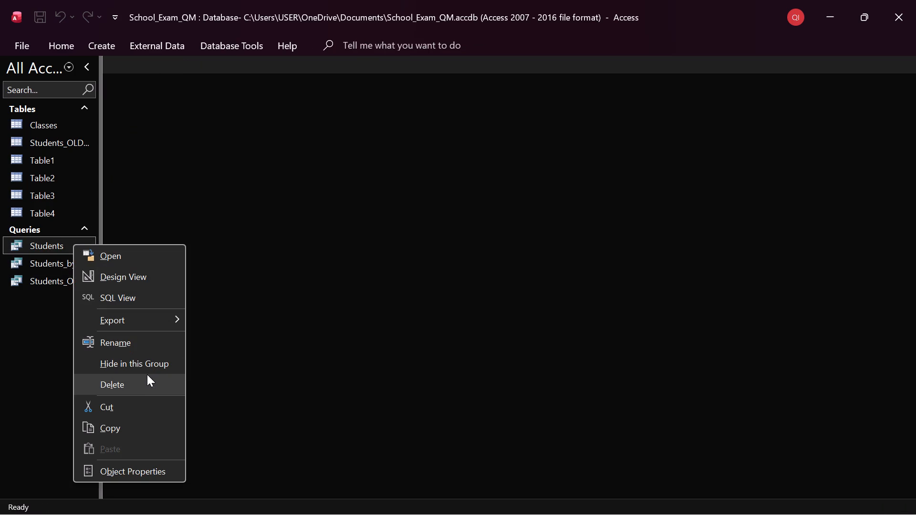
left_click(147, 374)
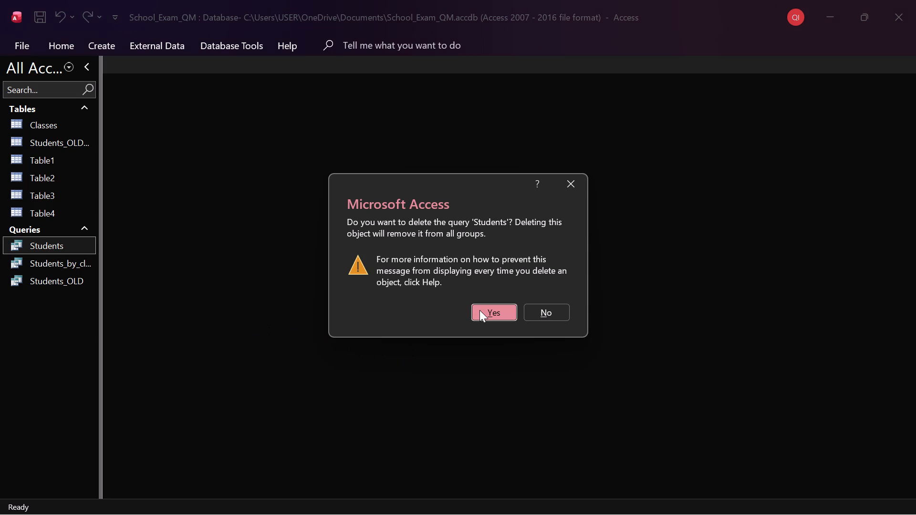
left_click(549, 283)
left_click(495, 314)
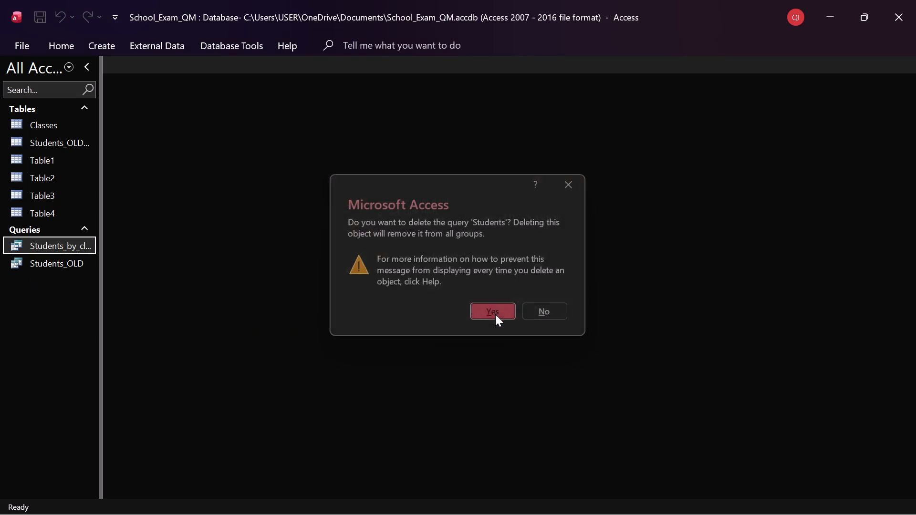
Delete the Students_OLD query from the database.
left_click(55, 257)
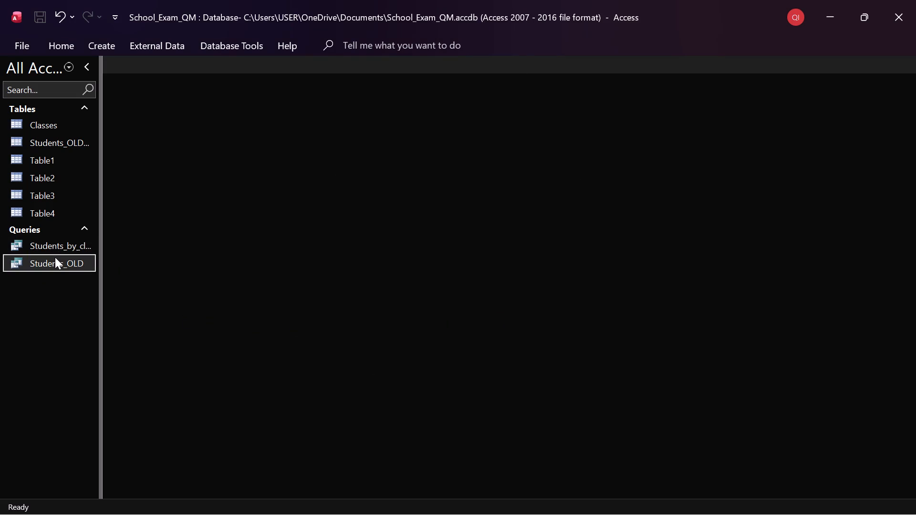
right_click(55, 257)
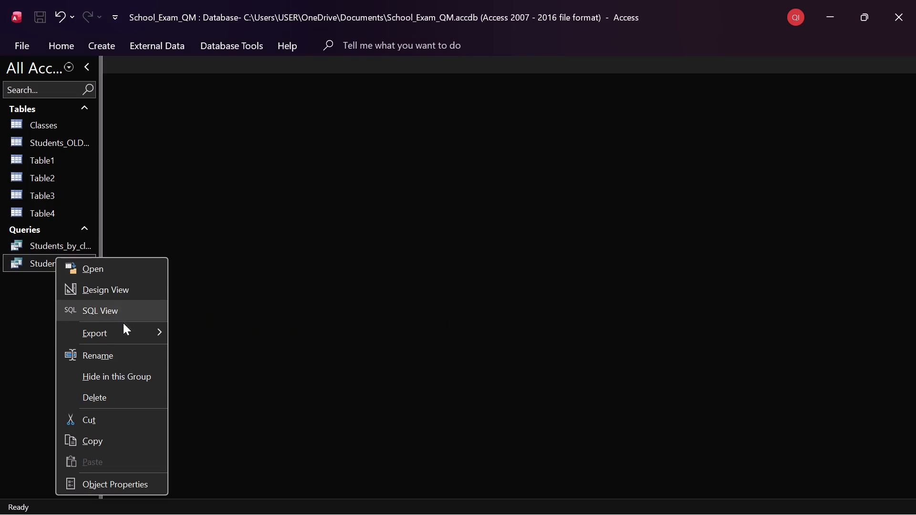
left_click(118, 402)
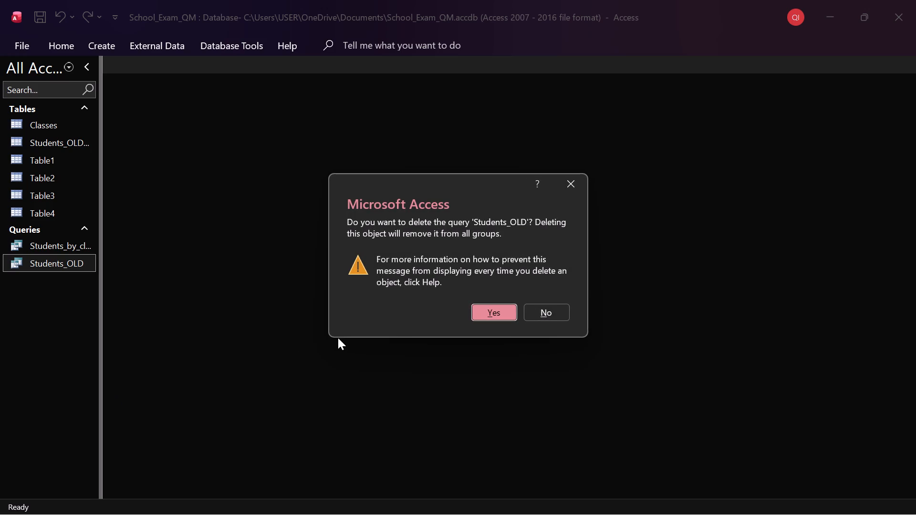
left_click(481, 313)
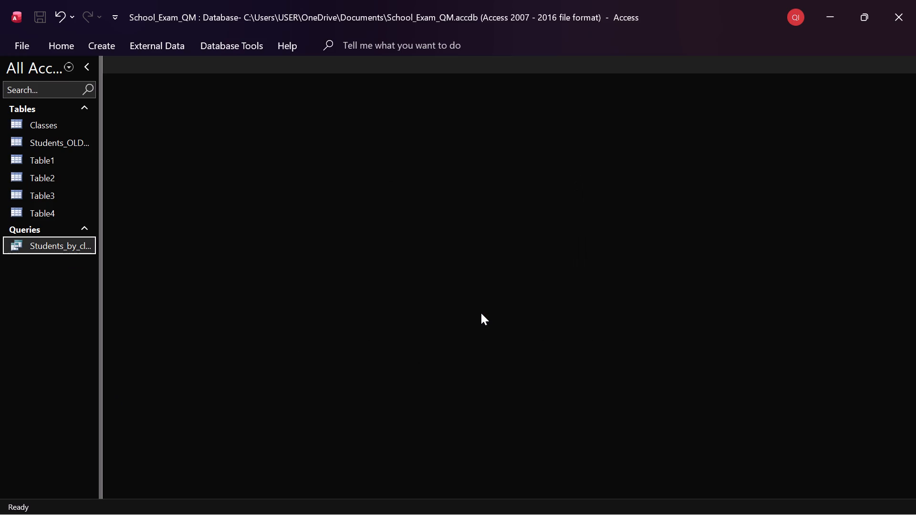
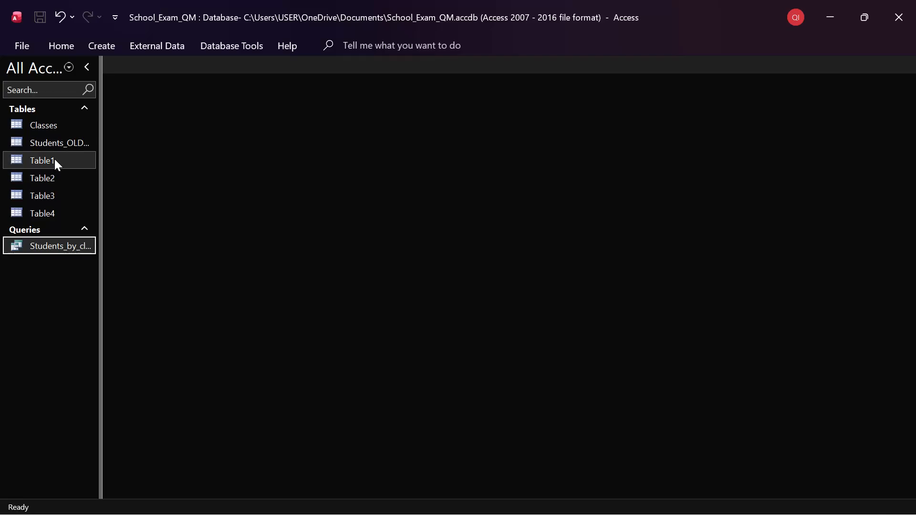
Open the datasheets of Table1, Table2, Table3 and Table4 to review the split tables' records.
double_click(54, 159)
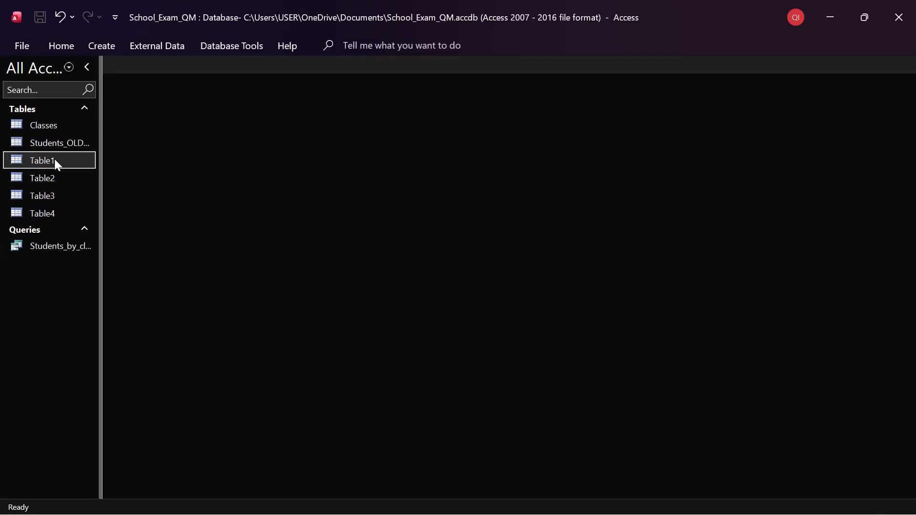
double_click(53, 173)
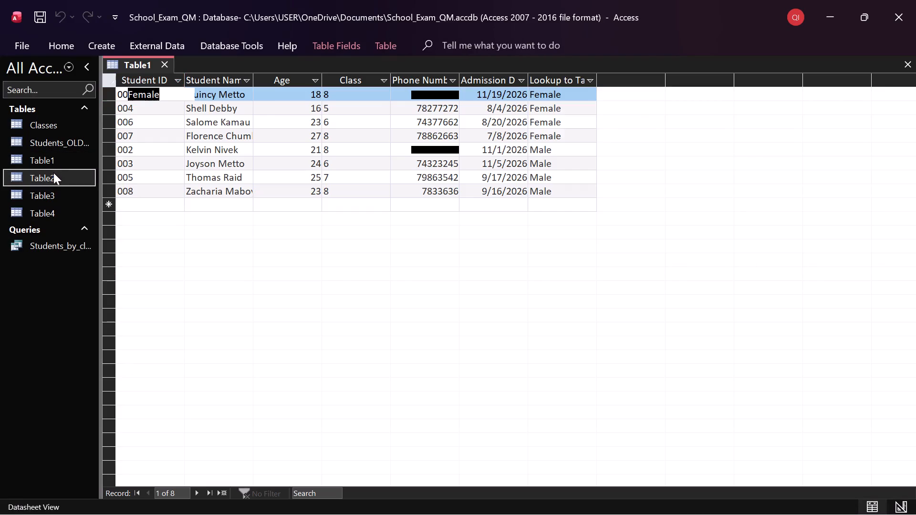
double_click(57, 187)
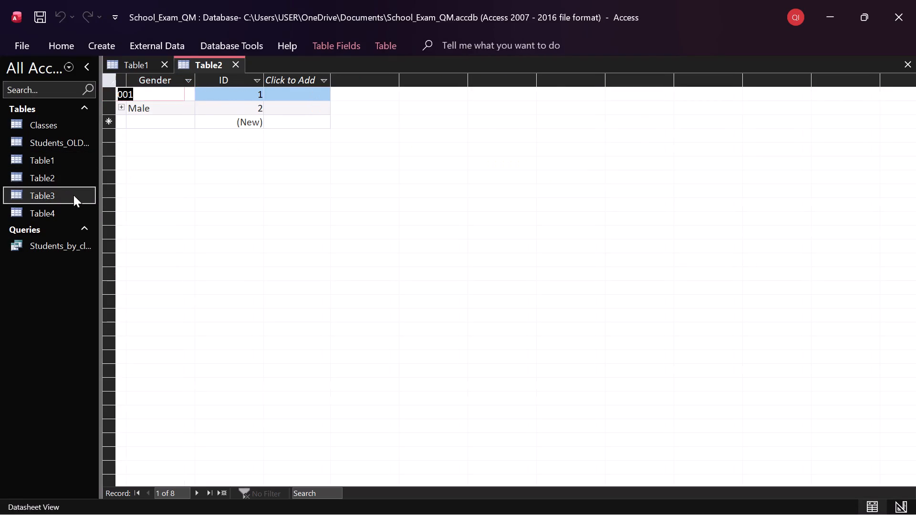
double_click(69, 214)
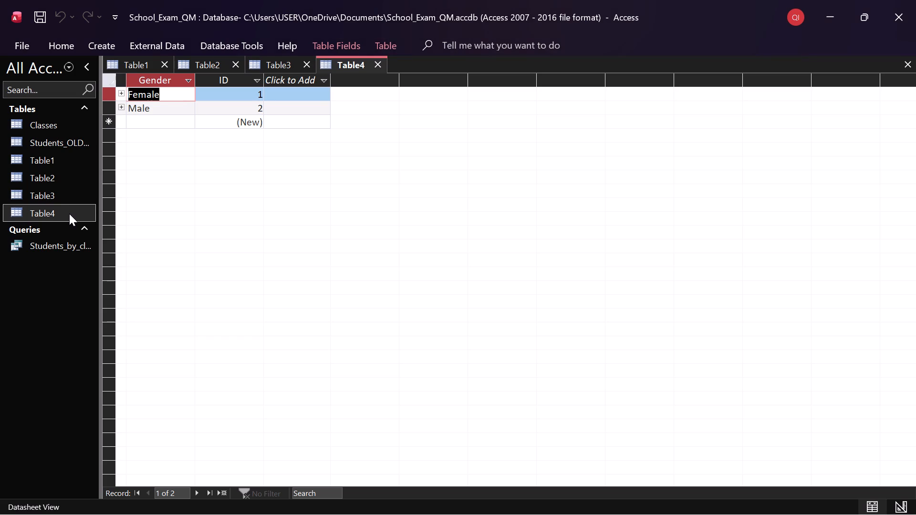
Close the School_Exam_QM database together with its open table datasheets.
left_click(904, 25)
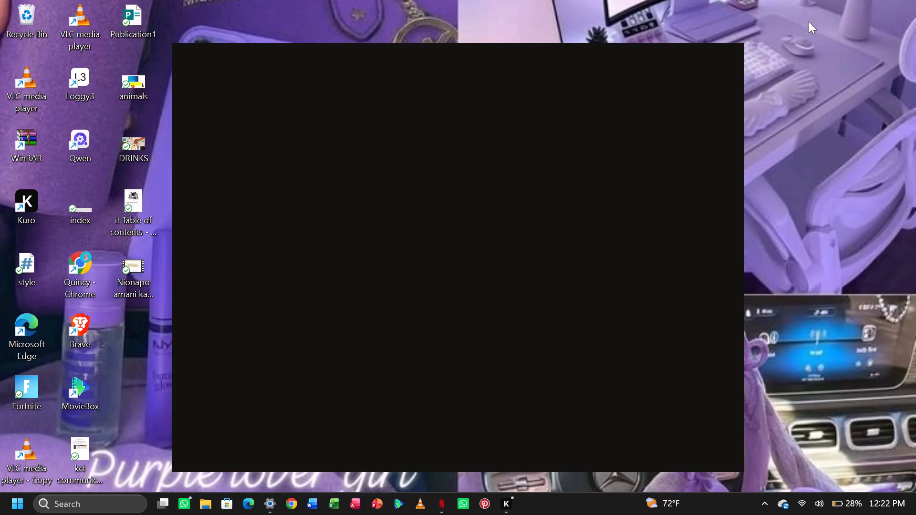
Find Visual Studio Code on the computer and launch it.
left_click(130, 506)
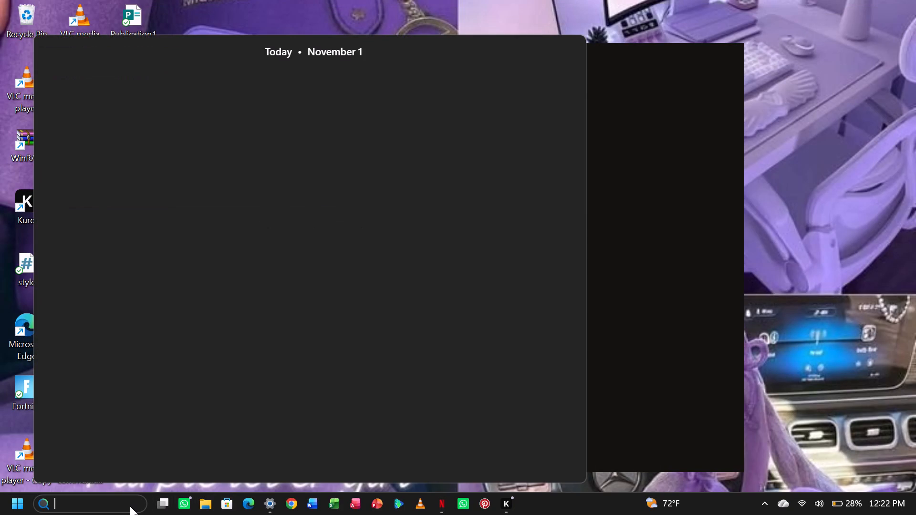
key("v")
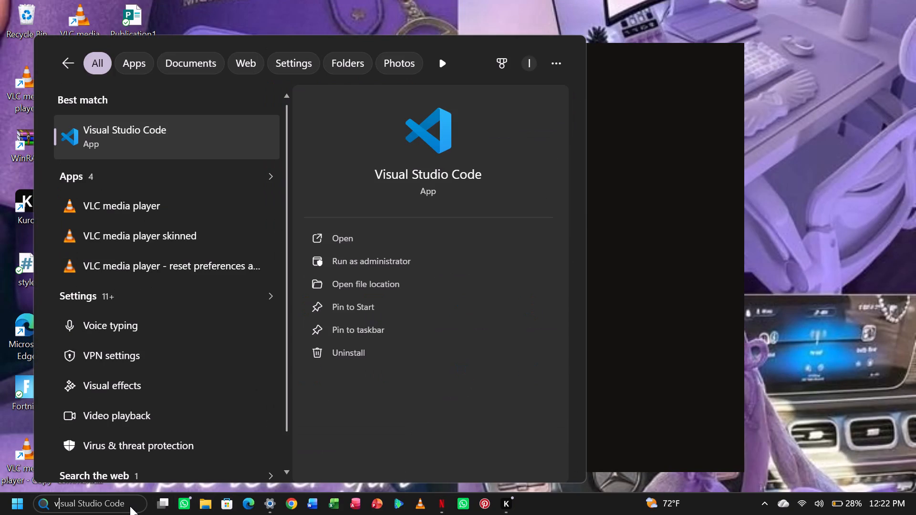
left_click(112, 139)
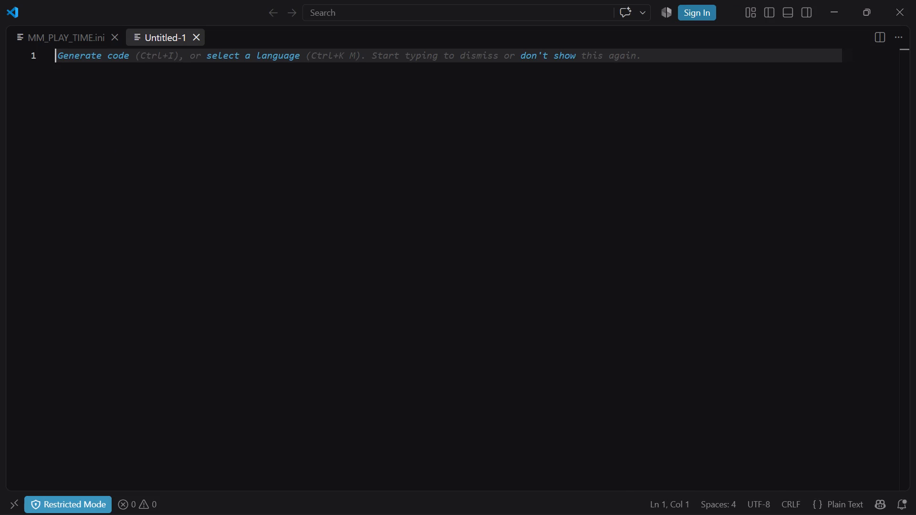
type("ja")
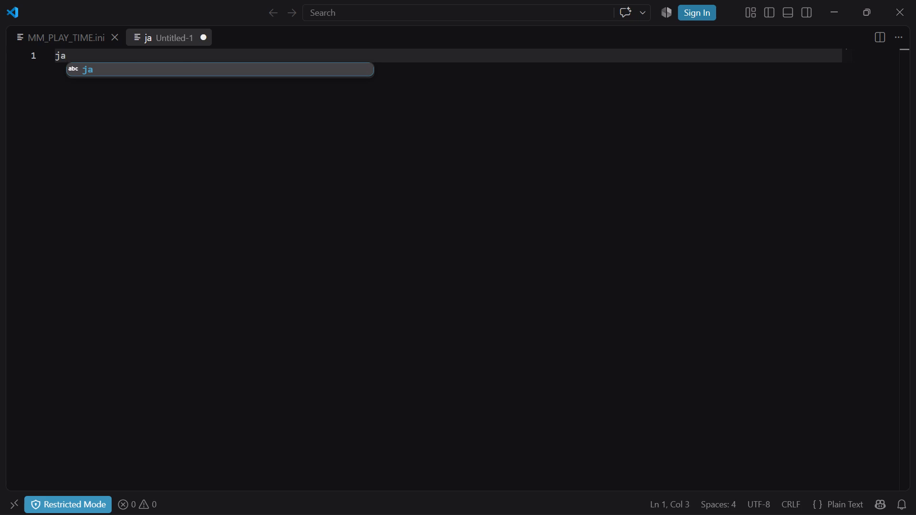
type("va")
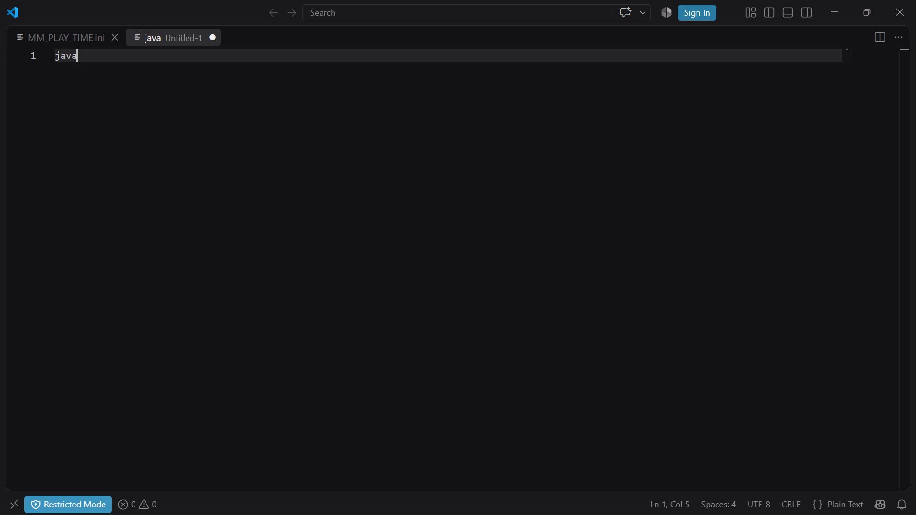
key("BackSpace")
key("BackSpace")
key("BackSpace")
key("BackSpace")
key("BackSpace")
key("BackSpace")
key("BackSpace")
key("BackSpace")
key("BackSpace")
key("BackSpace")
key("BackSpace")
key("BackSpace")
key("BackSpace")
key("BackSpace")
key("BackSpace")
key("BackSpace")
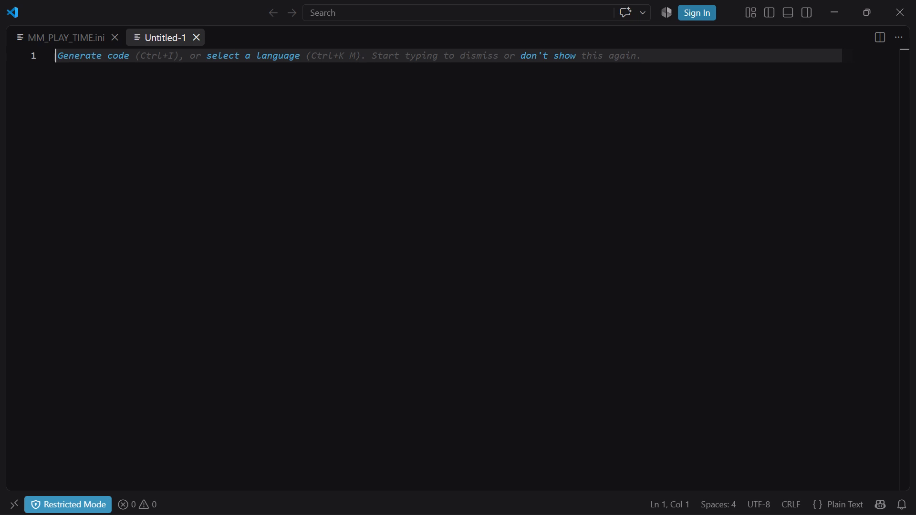
Close the editor window holding MM_PLAY_TIME.ini and the empty untitled file.
left_click(905, 16)
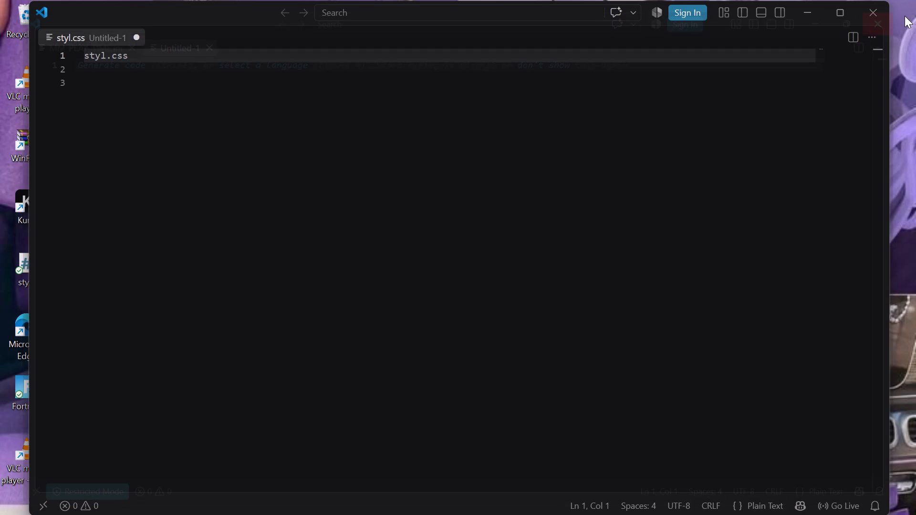